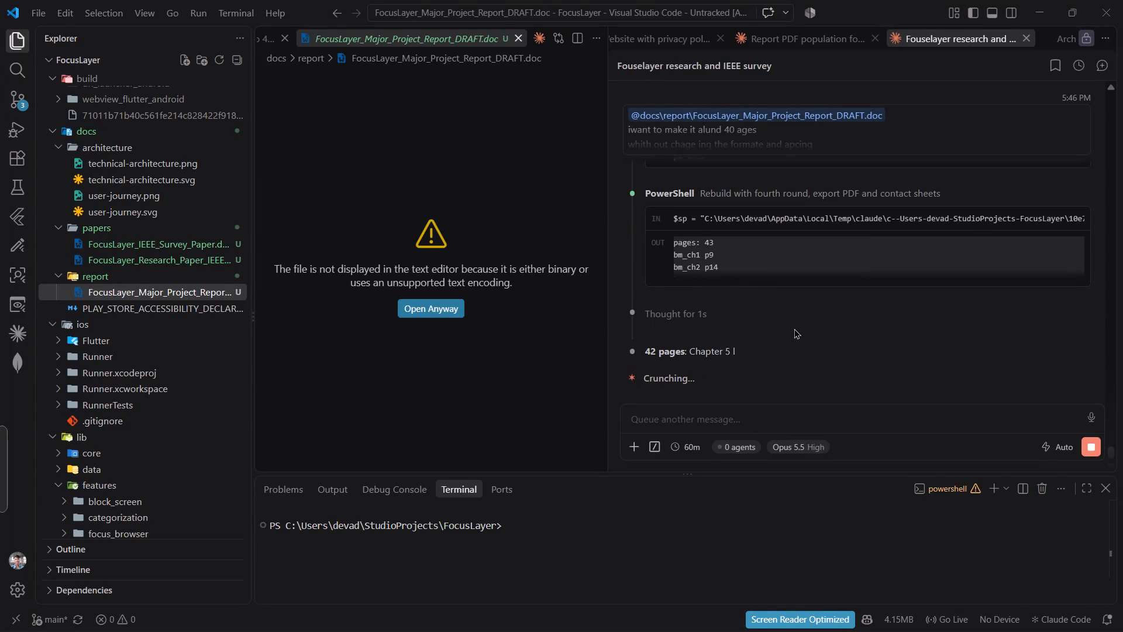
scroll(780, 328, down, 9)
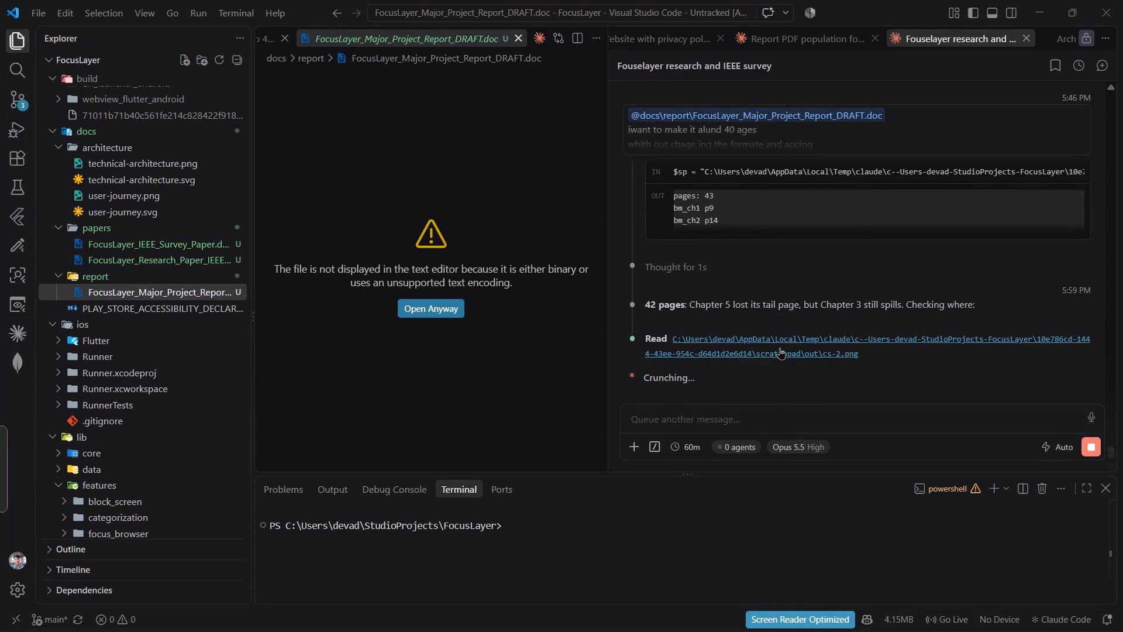
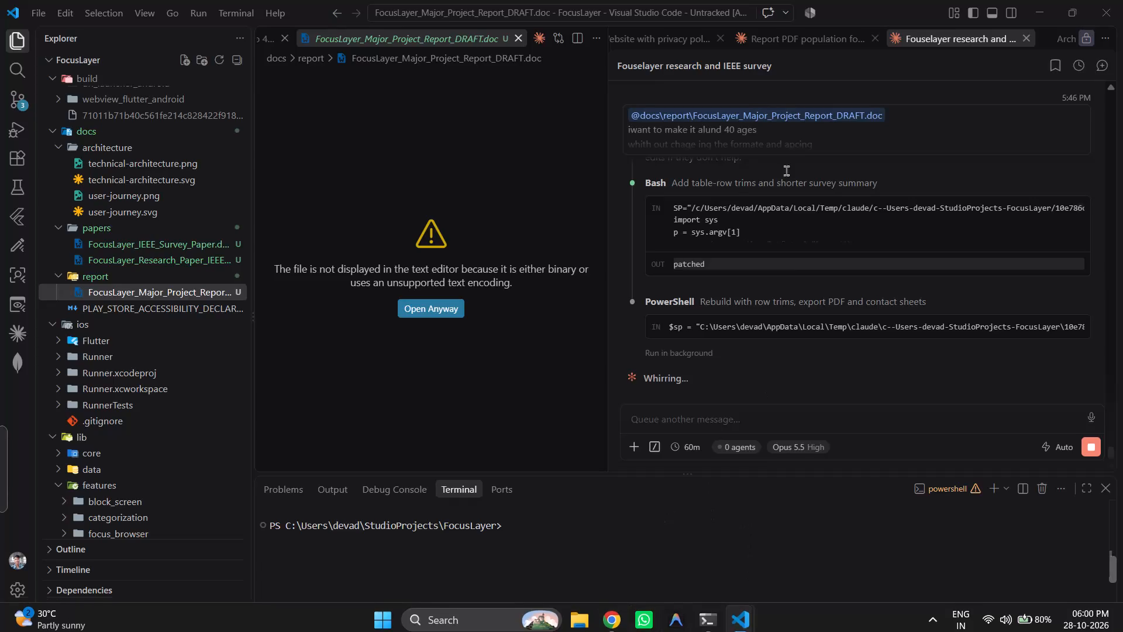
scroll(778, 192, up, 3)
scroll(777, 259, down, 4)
click(609, 627)
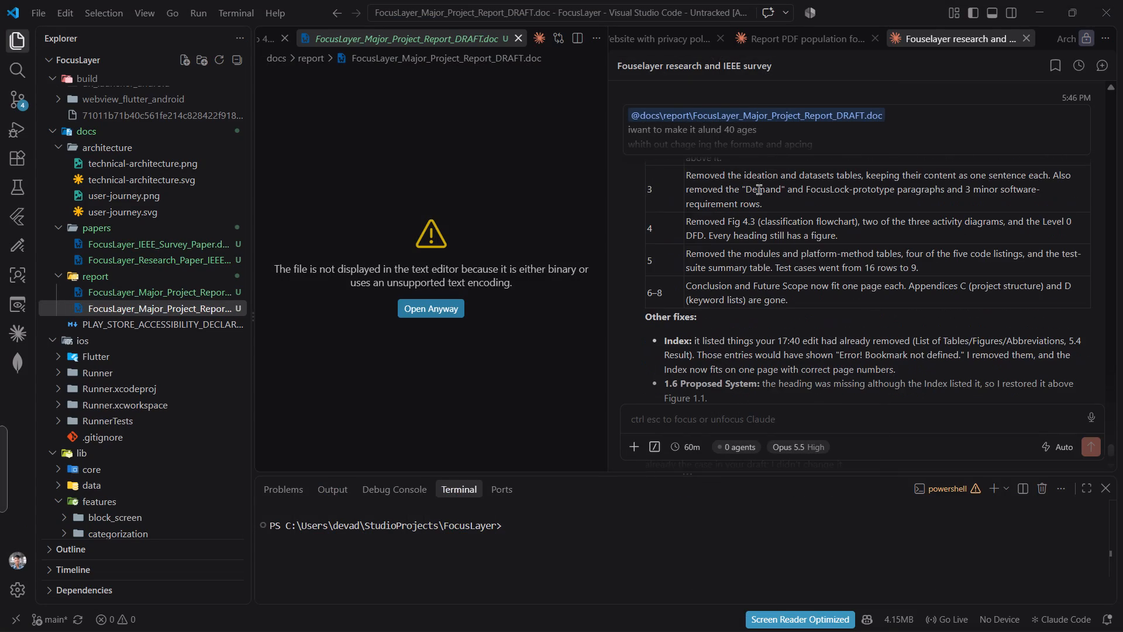
scroll(761, 274, up, 8)
scroll(778, 293, down, 3)
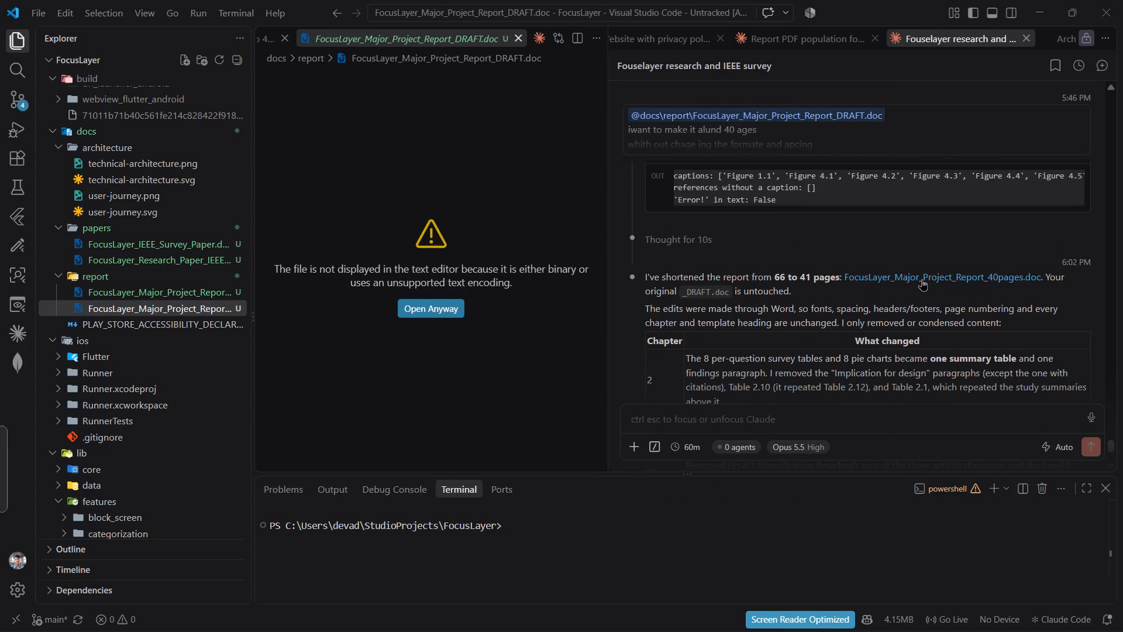
click(923, 274)
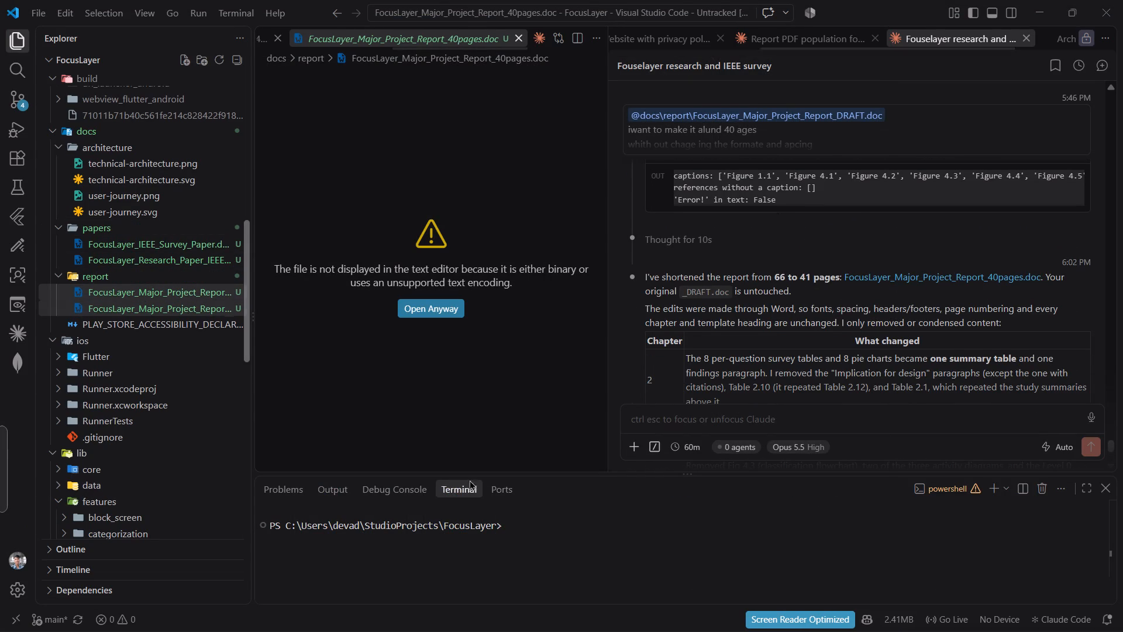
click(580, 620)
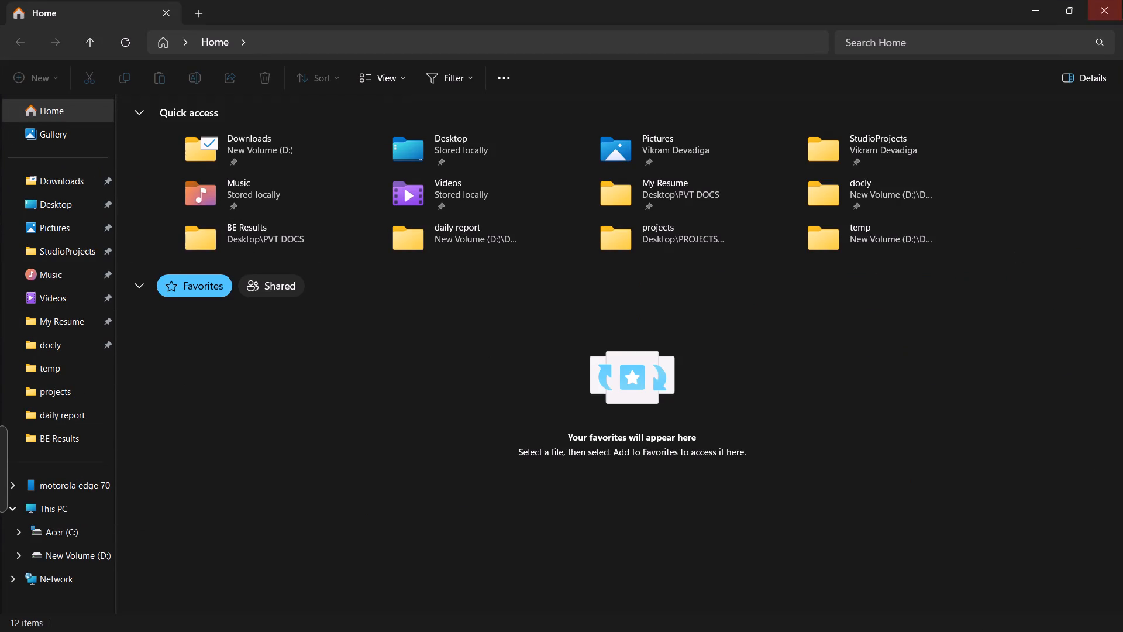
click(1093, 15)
Reveal the report folder in File Explorer, open FocusLayer_Major_Project_Report_40pages.doc in Word and enable editing.
right_click(102, 276)
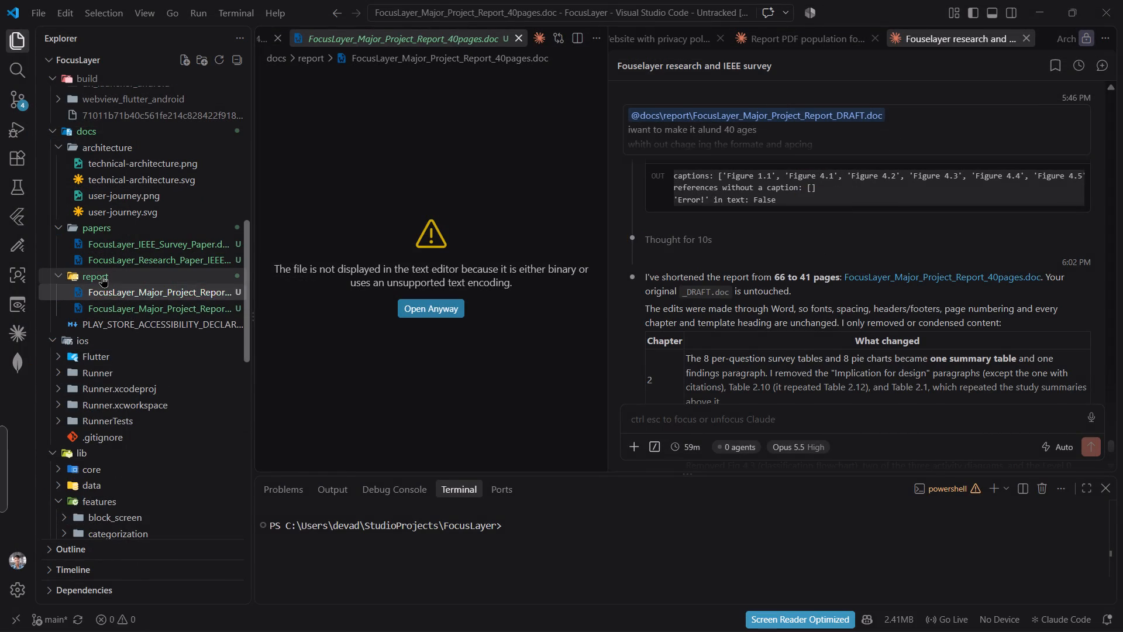
click(170, 300)
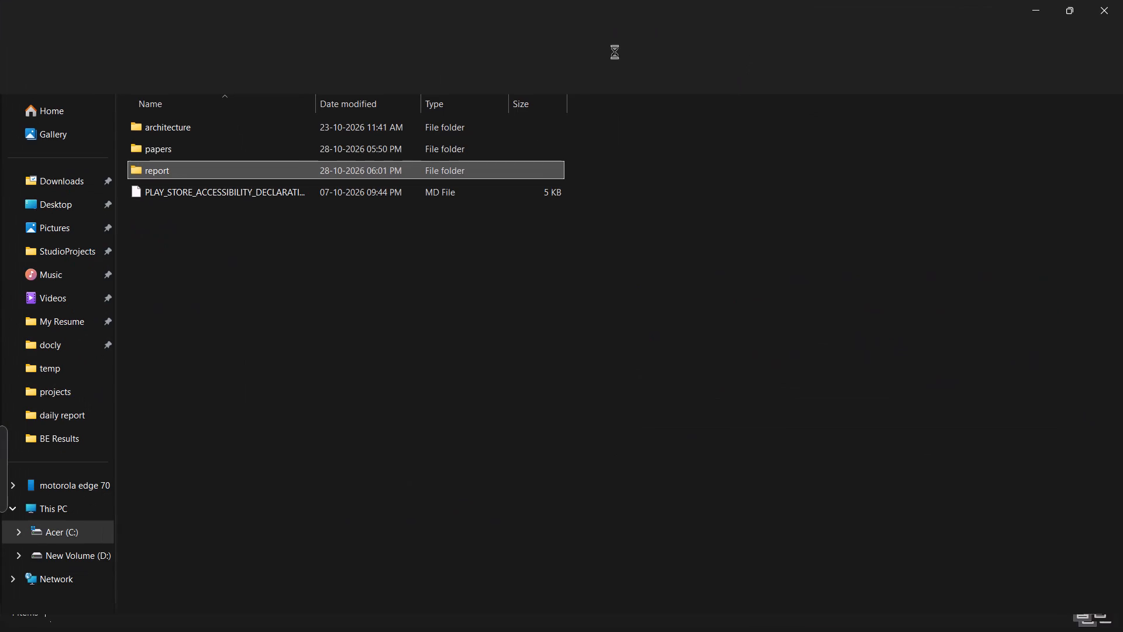
double_click(212, 170)
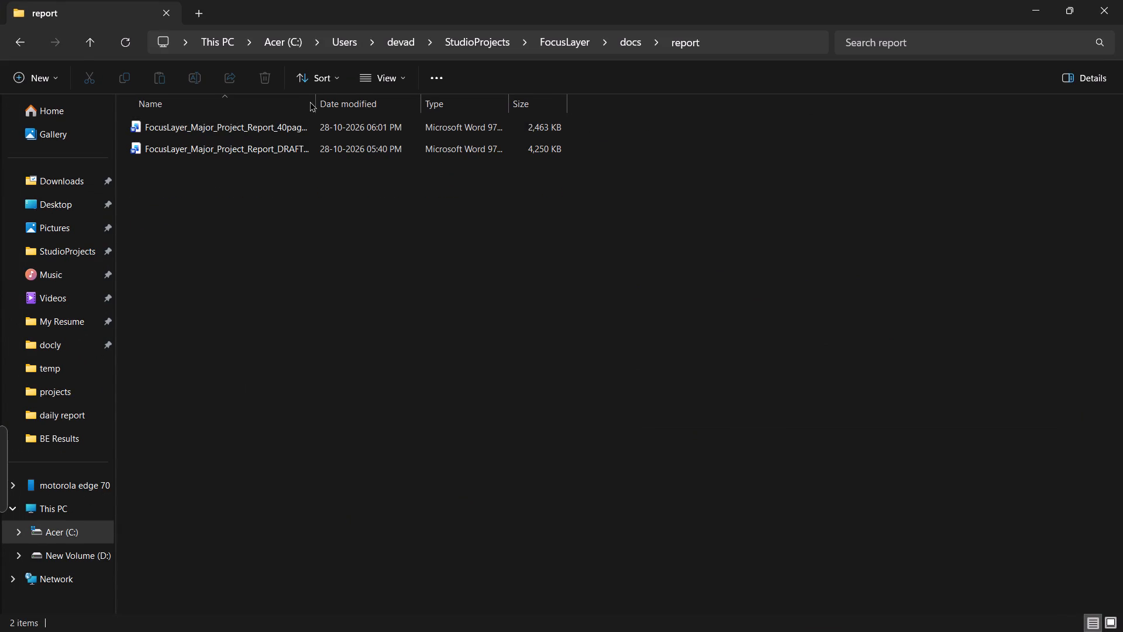
drag(315, 104, 629, 112)
double_click(339, 133)
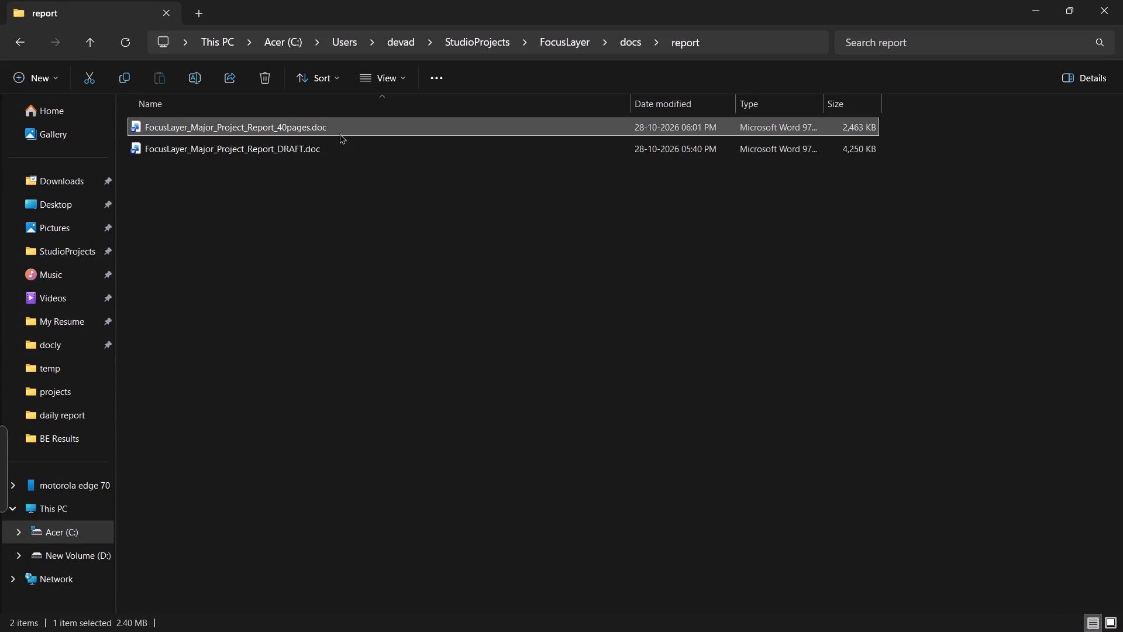
scroll(624, 298, down, 3)
scroll(625, 299, up, 1)
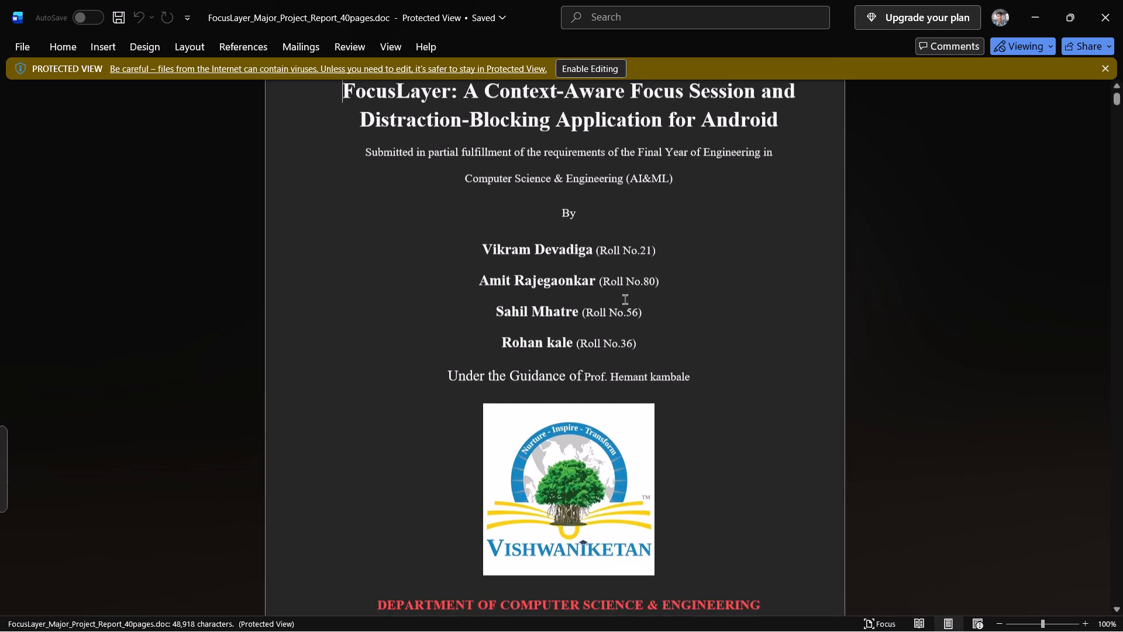
scroll(625, 299, up, 5)
click(605, 73)
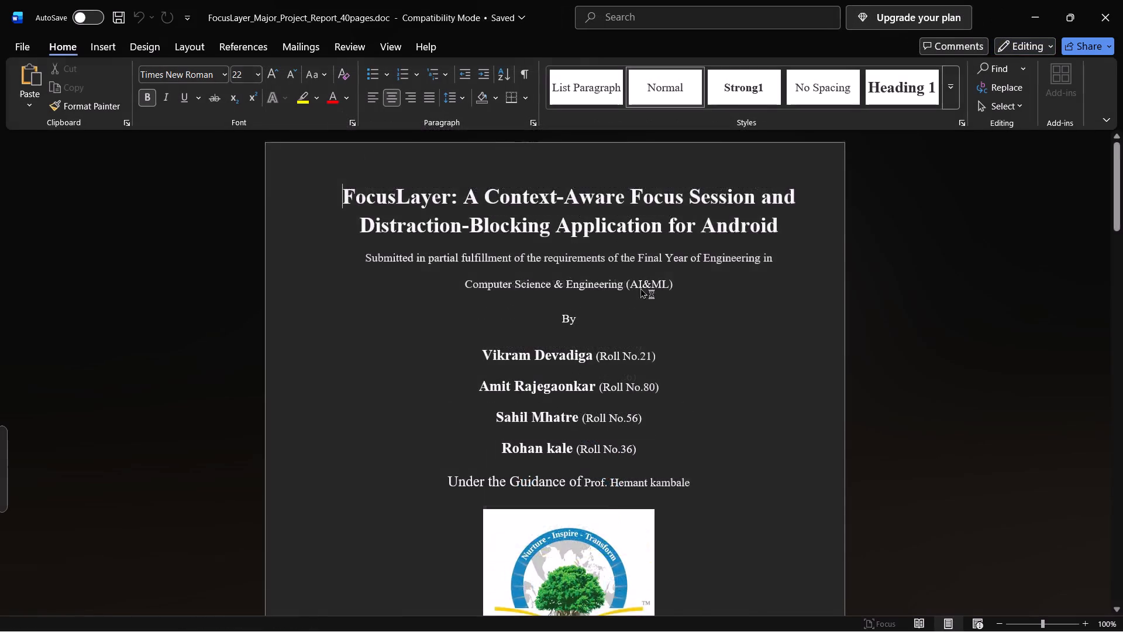
Set the font size of the guide's name on the report's cover page to 15.
scroll(642, 291, down, 6)
scroll(642, 294, down, 18)
scroll(643, 301, down, 5)
scroll(643, 301, up, 8)
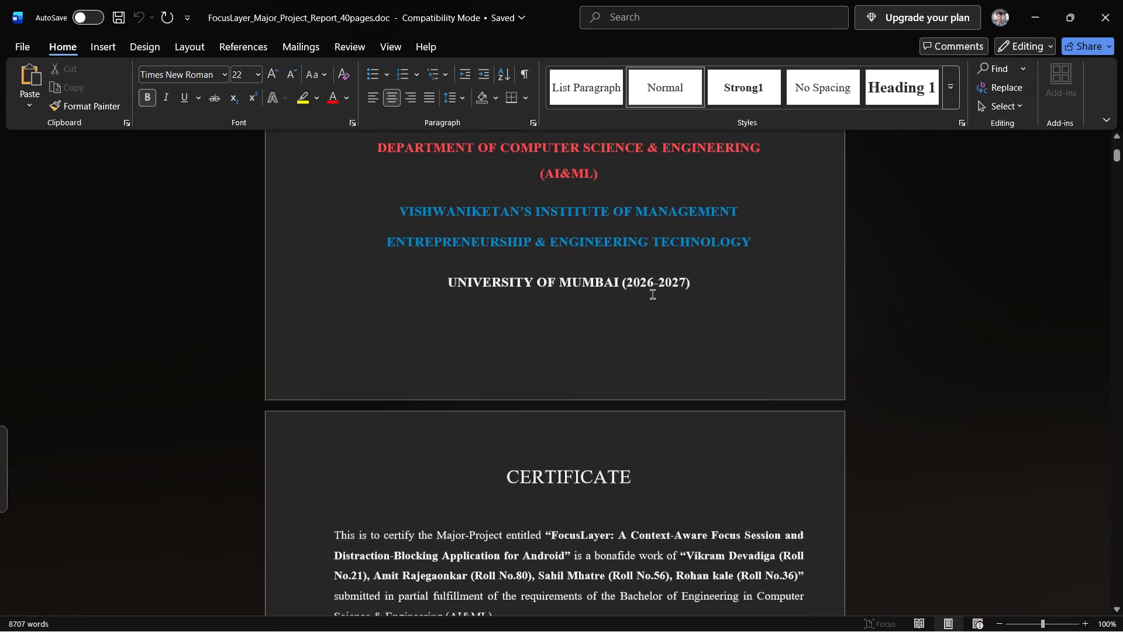
scroll(652, 294, up, 12)
scroll(648, 295, down, 8)
scroll(647, 296, up, 5)
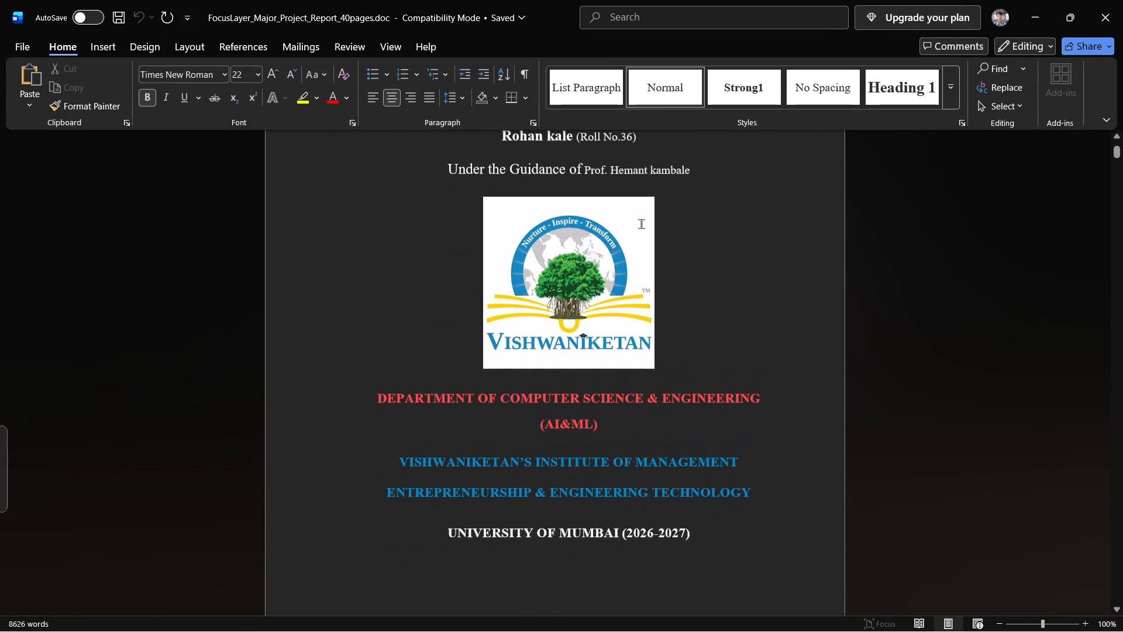
drag(586, 201, 689, 208)
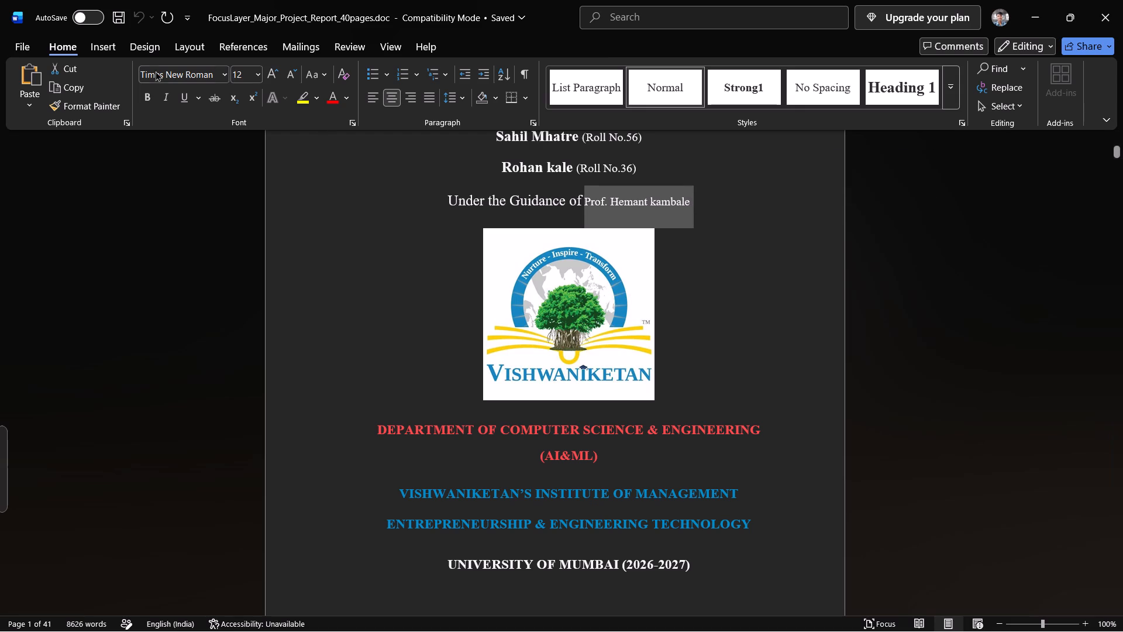
click(272, 76)
click(272, 76)
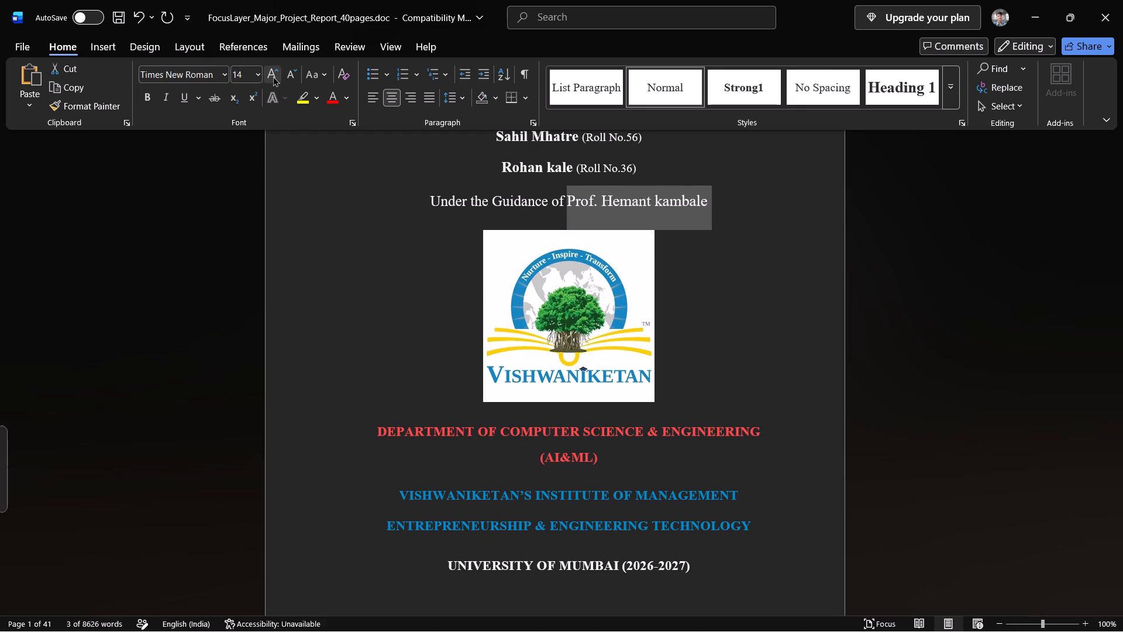
drag(245, 77, 201, 75)
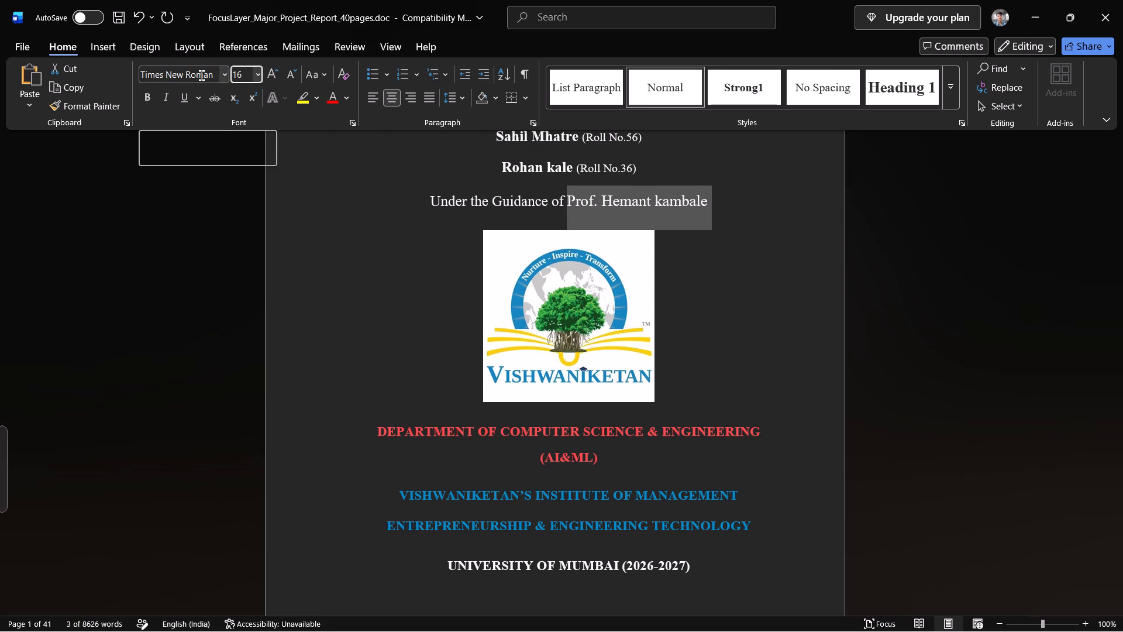
key(Right)
key(Right)
key(BackSpace)
key(5)
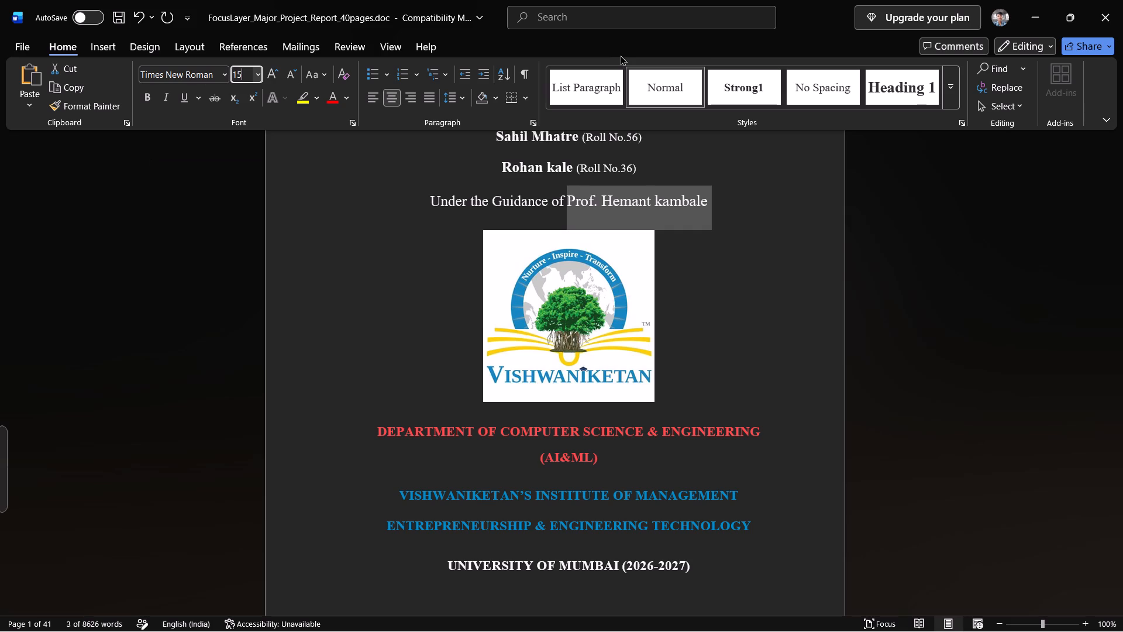
click(770, 389)
Insert a space before the guide's name, following "Under the Guidance of" on the cover page.
click(569, 198)
key(space)
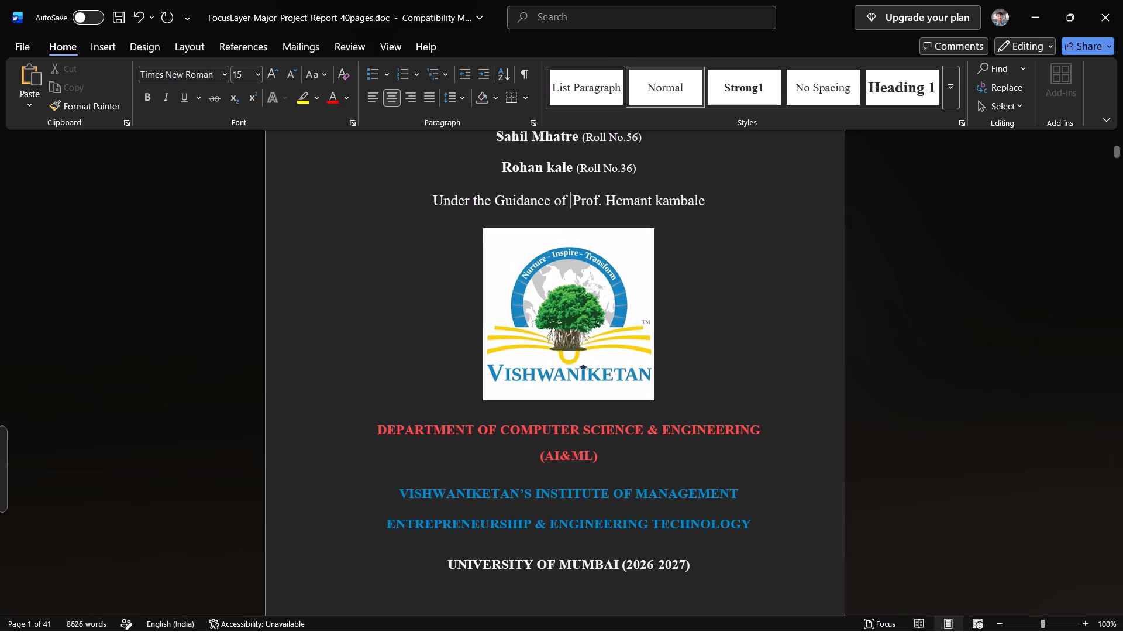
Look through the shortened report's front matter, chapters, figures, tables and references to check its content and layout.
scroll(656, 263, down, 17)
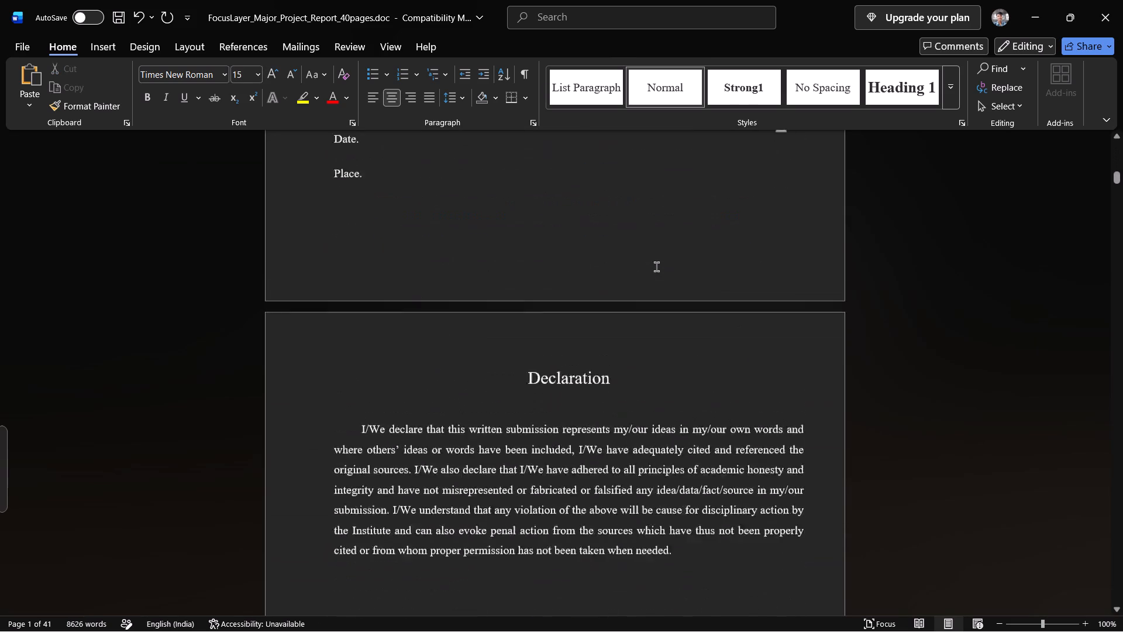
scroll(656, 266, down, 19)
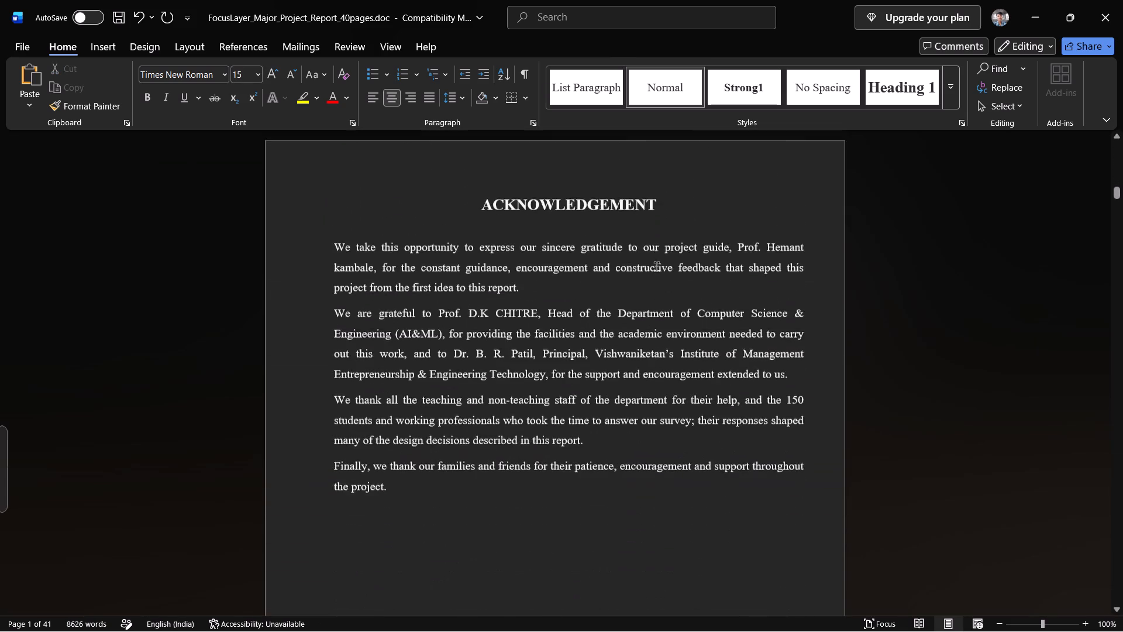
scroll(656, 266, down, 20)
scroll(656, 266, down, 20)
scroll(656, 266, down, 20)
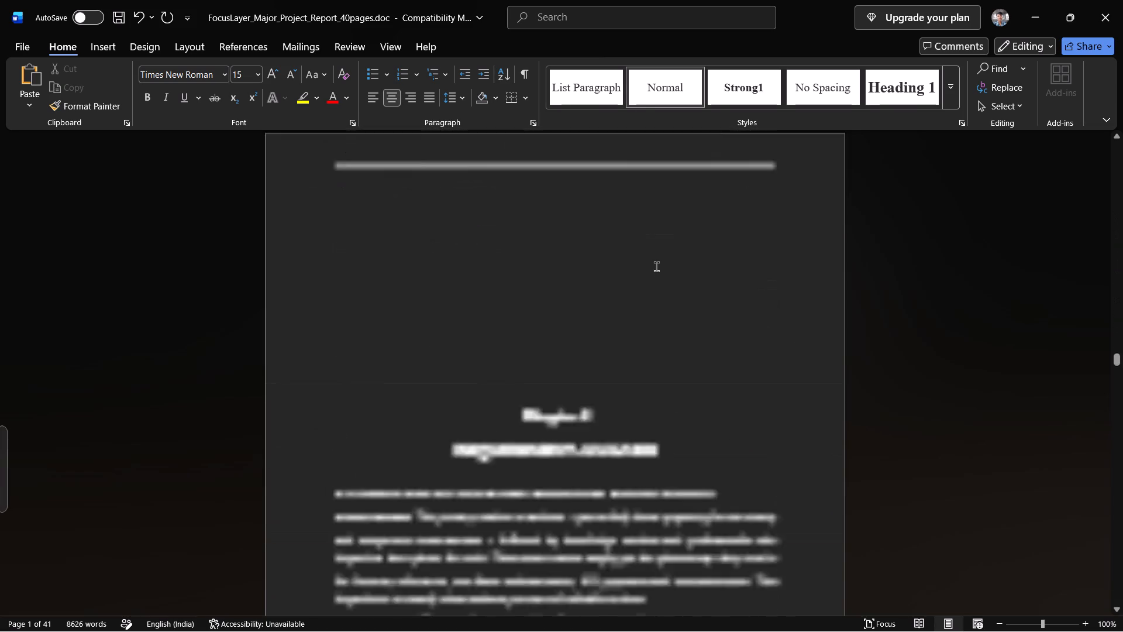
scroll(656, 266, down, 20)
scroll(656, 266, down, 14)
scroll(656, 266, up, 7)
scroll(656, 266, down, 4)
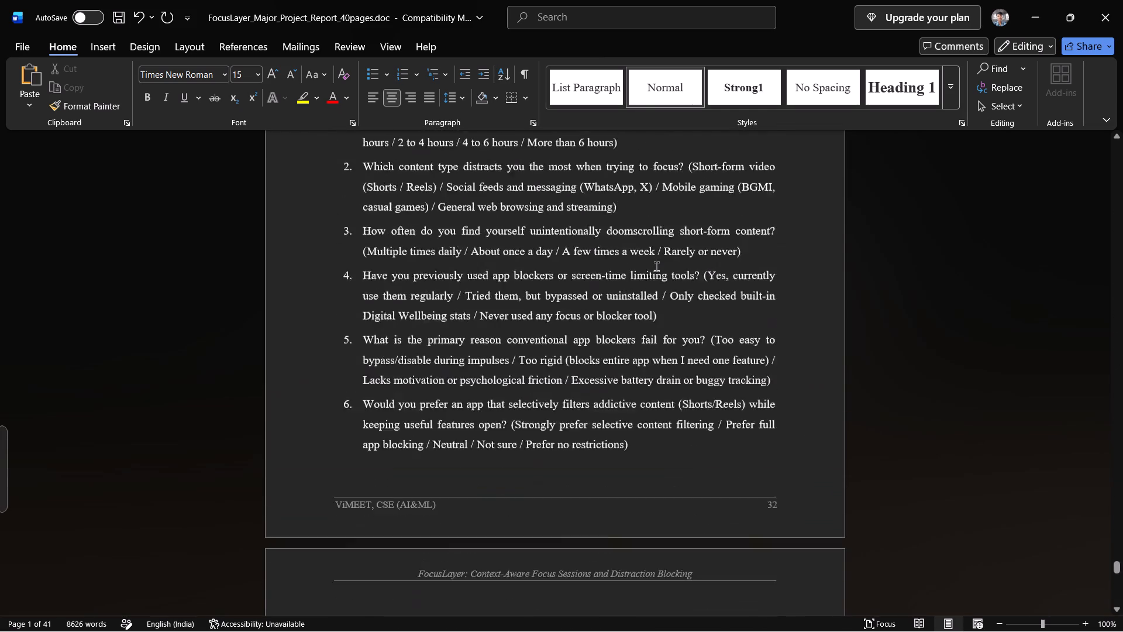
scroll(656, 266, down, 16)
scroll(656, 266, down, 7)
scroll(656, 266, up, 8)
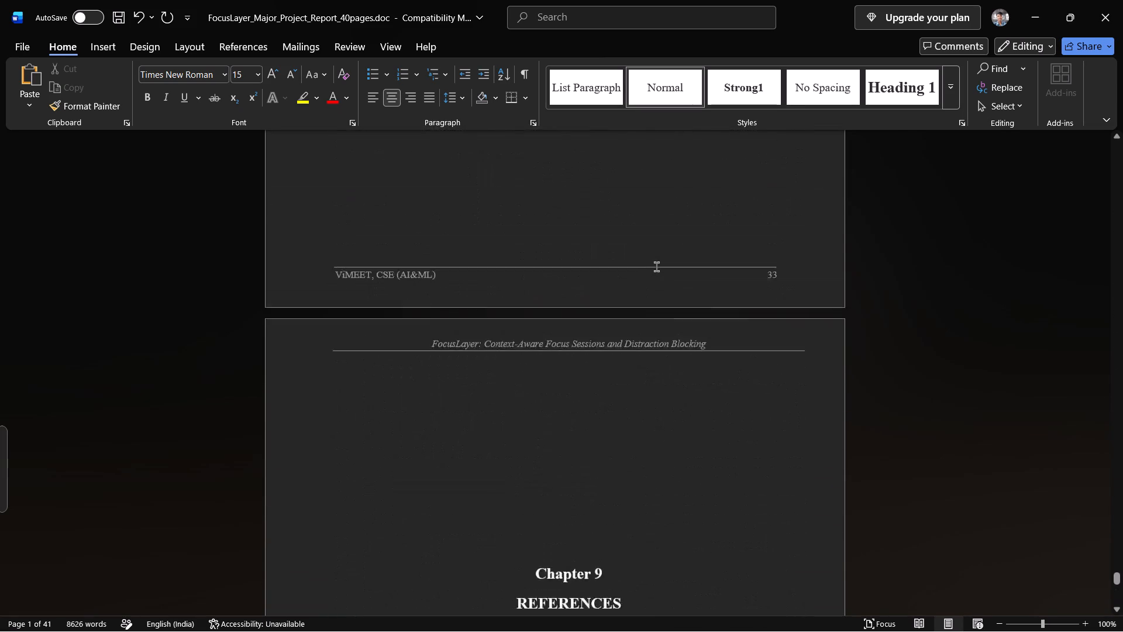
scroll(656, 266, up, 19)
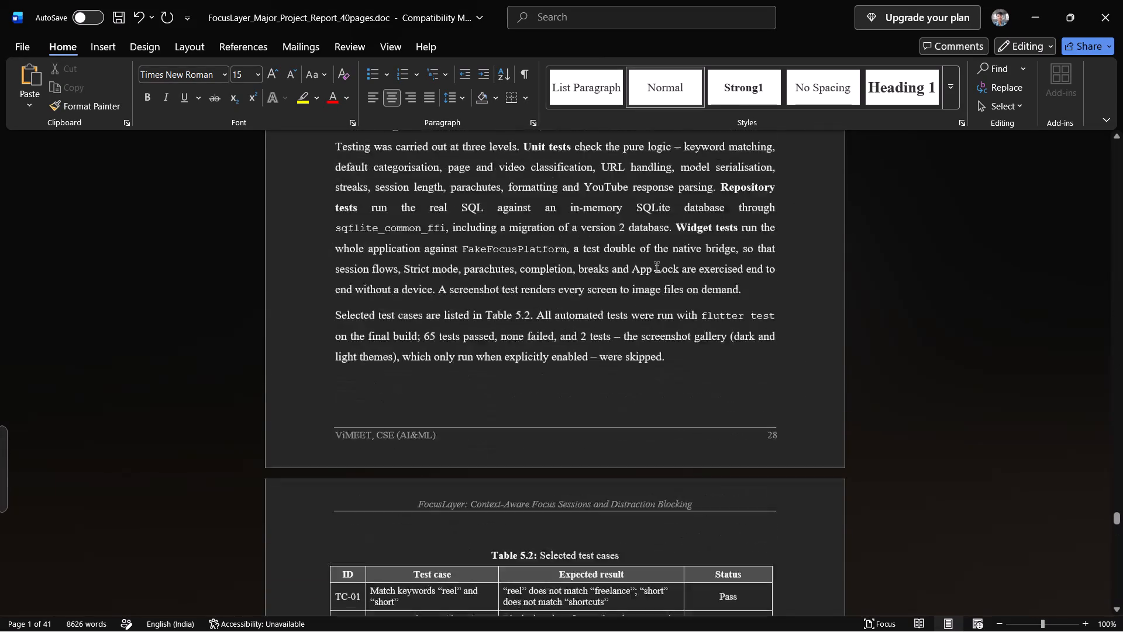
scroll(656, 266, up, 13)
scroll(656, 268, down, 2)
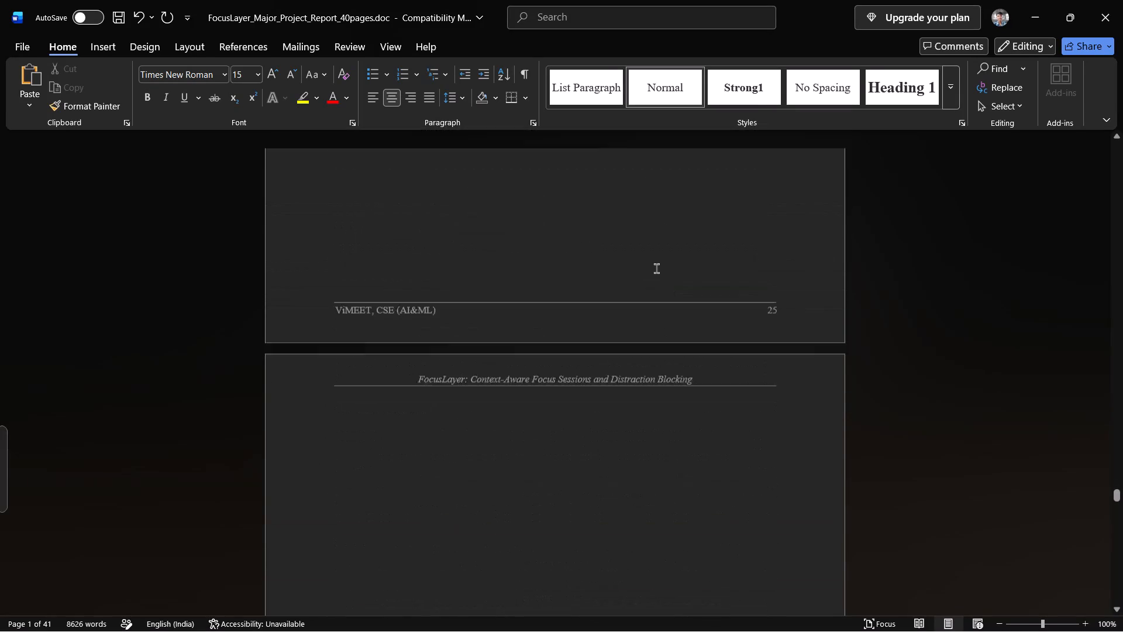
scroll(656, 268, down, 2)
scroll(656, 268, up, 10)
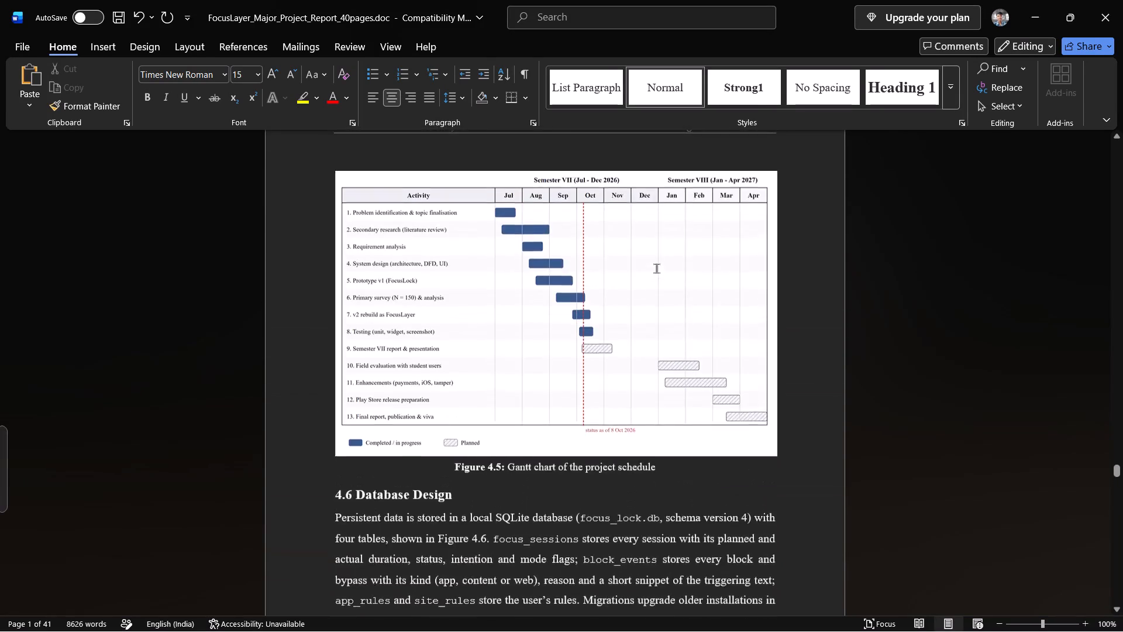
scroll(656, 268, up, 11)
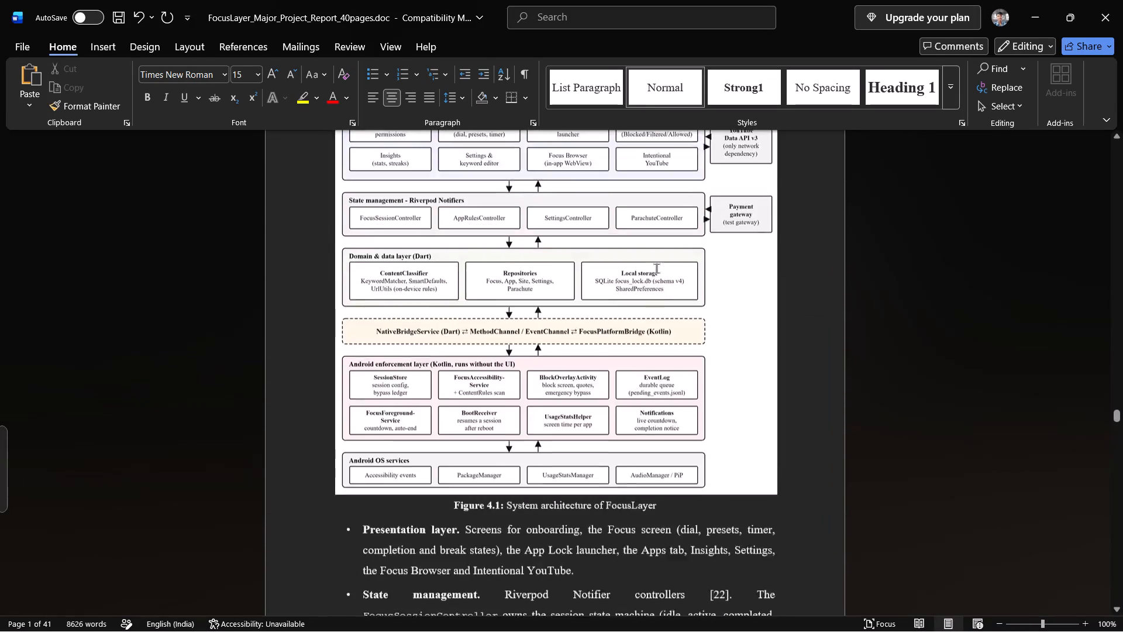
scroll(656, 268, up, 17)
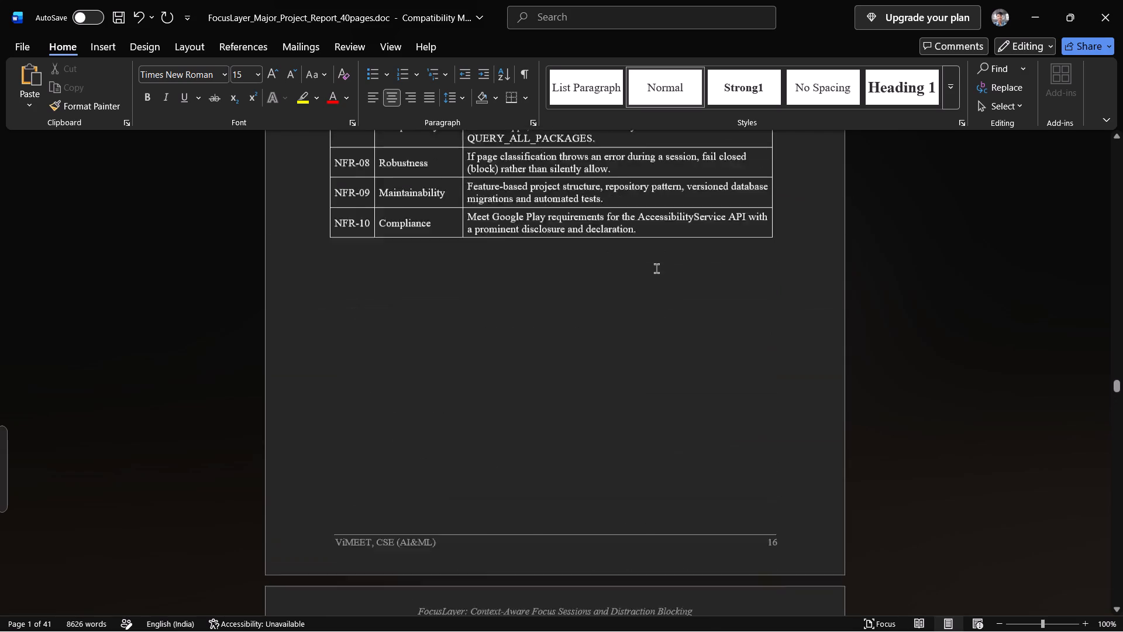
scroll(656, 268, up, 20)
scroll(656, 268, up, 6)
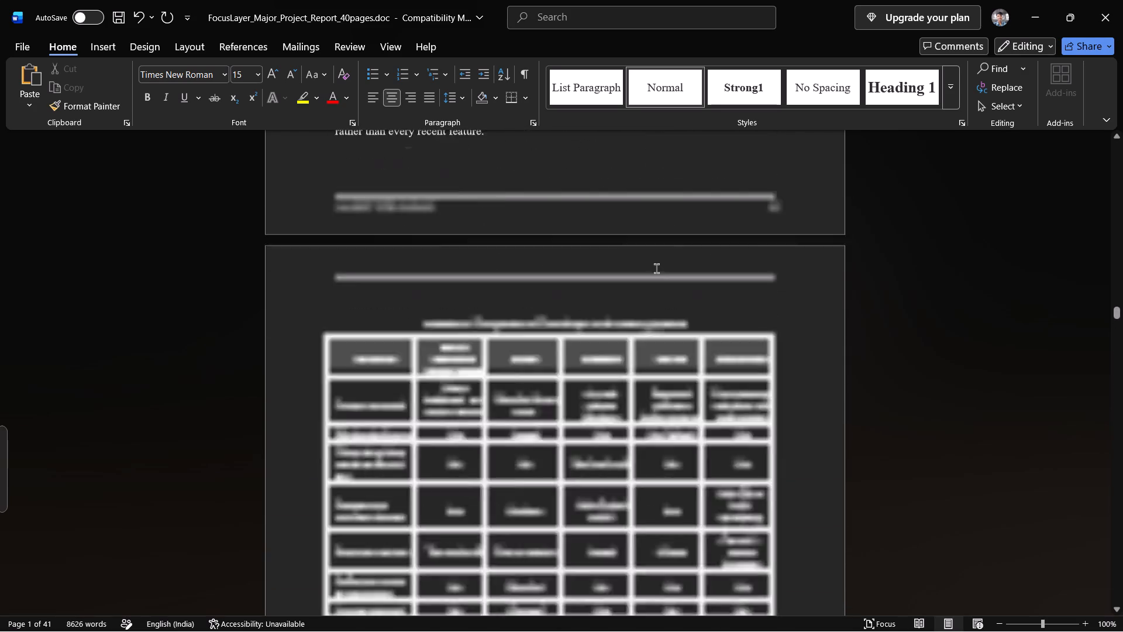
scroll(656, 268, up, 11)
Print the whole report with Microsoft Print to PDF, replacing report.pdf in the Downloads folder on D:.
key(ctrl+p)
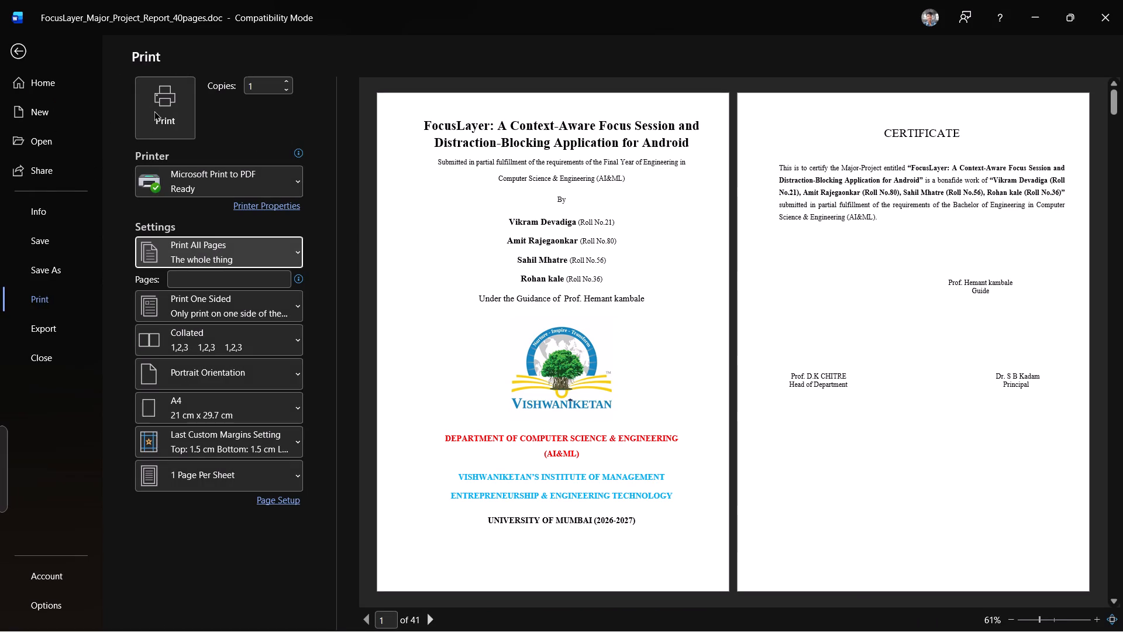
click(154, 111)
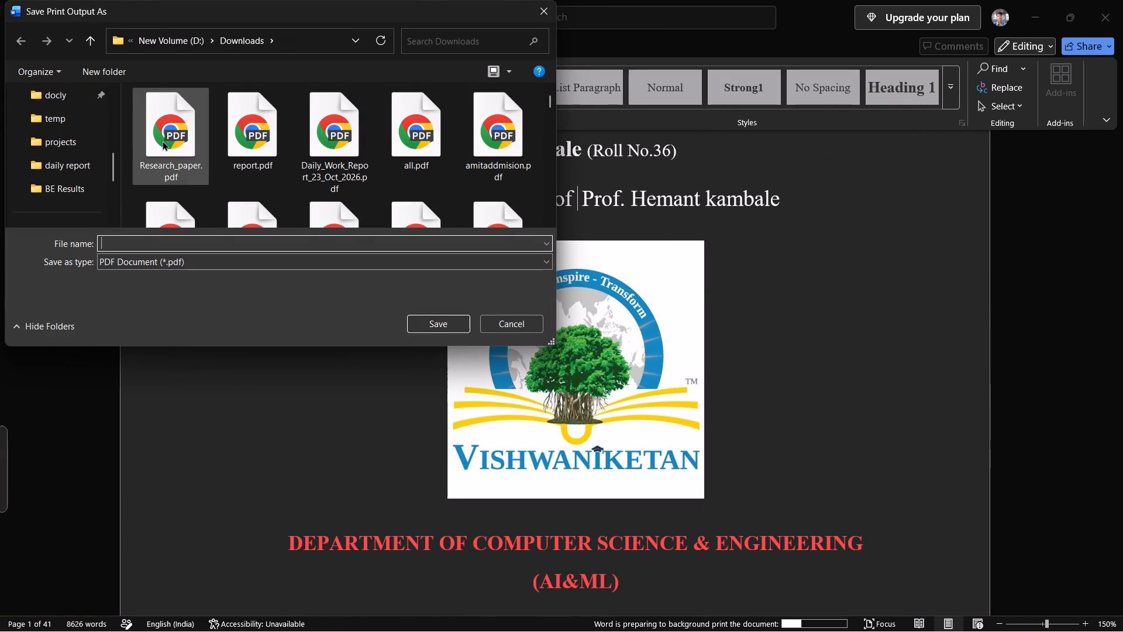
click(250, 152)
click(443, 329)
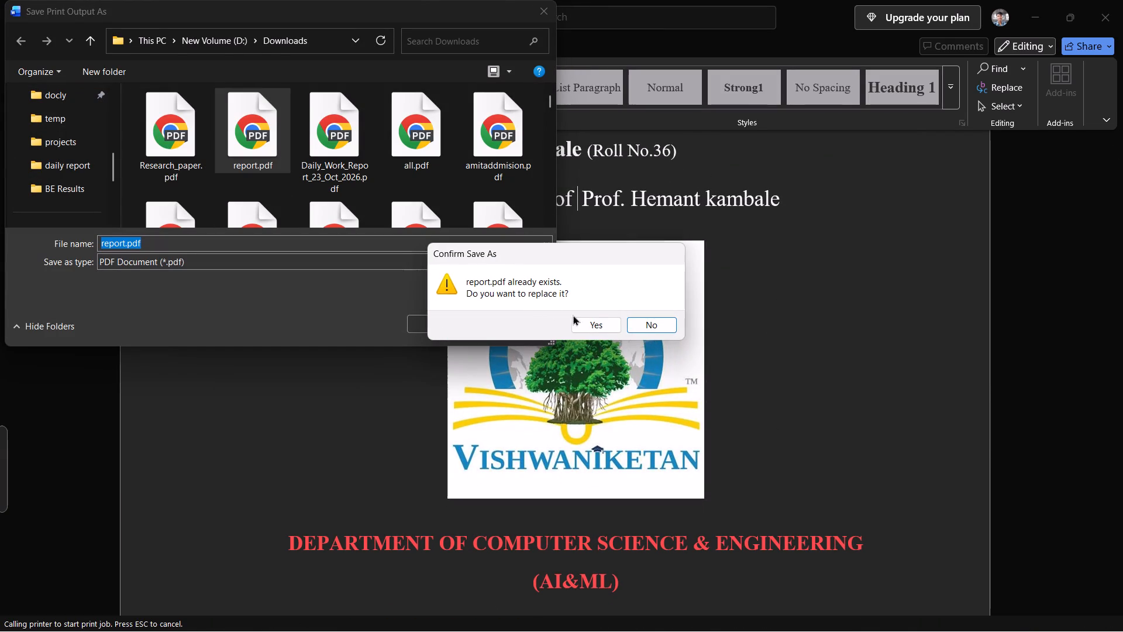
click(591, 321)
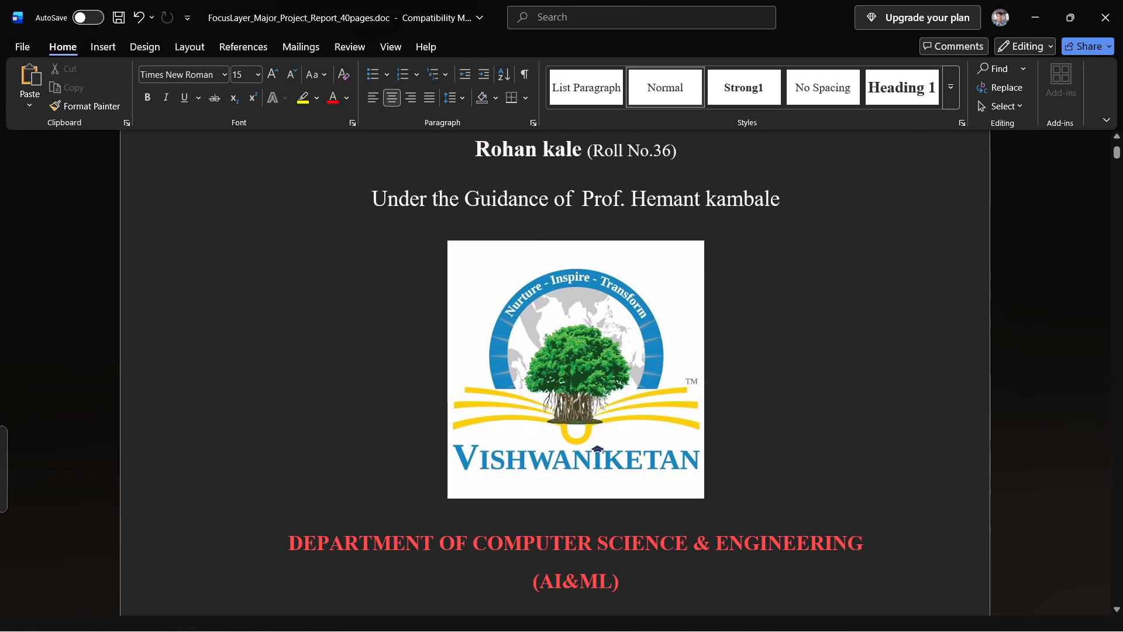
click(1038, 18)
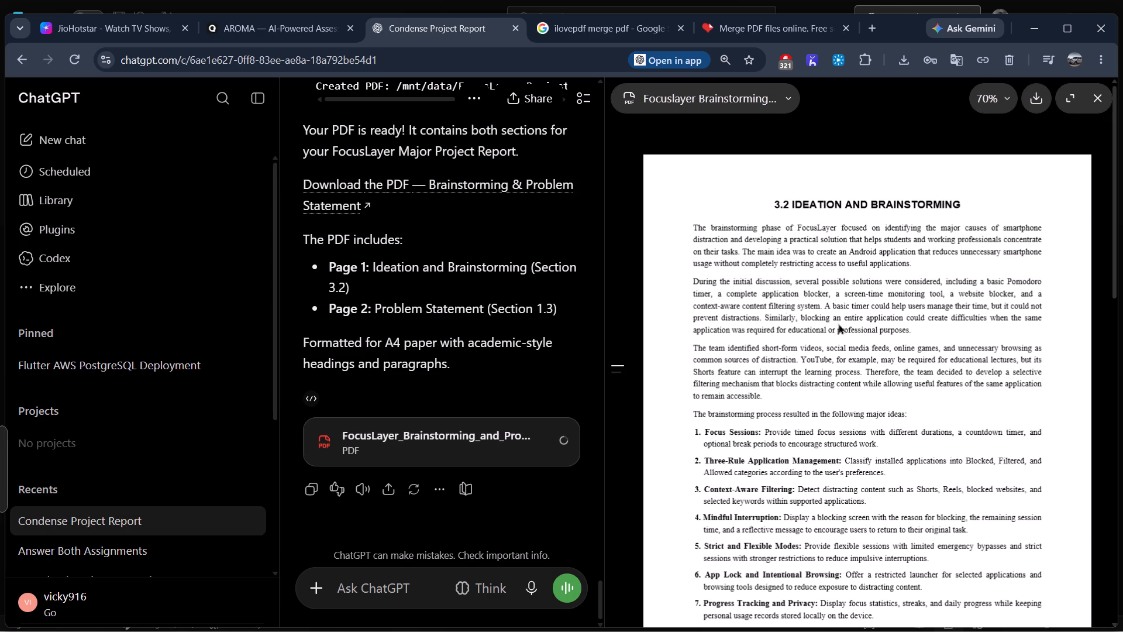
scroll(838, 324, down, 19)
scroll(854, 323, up, 4)
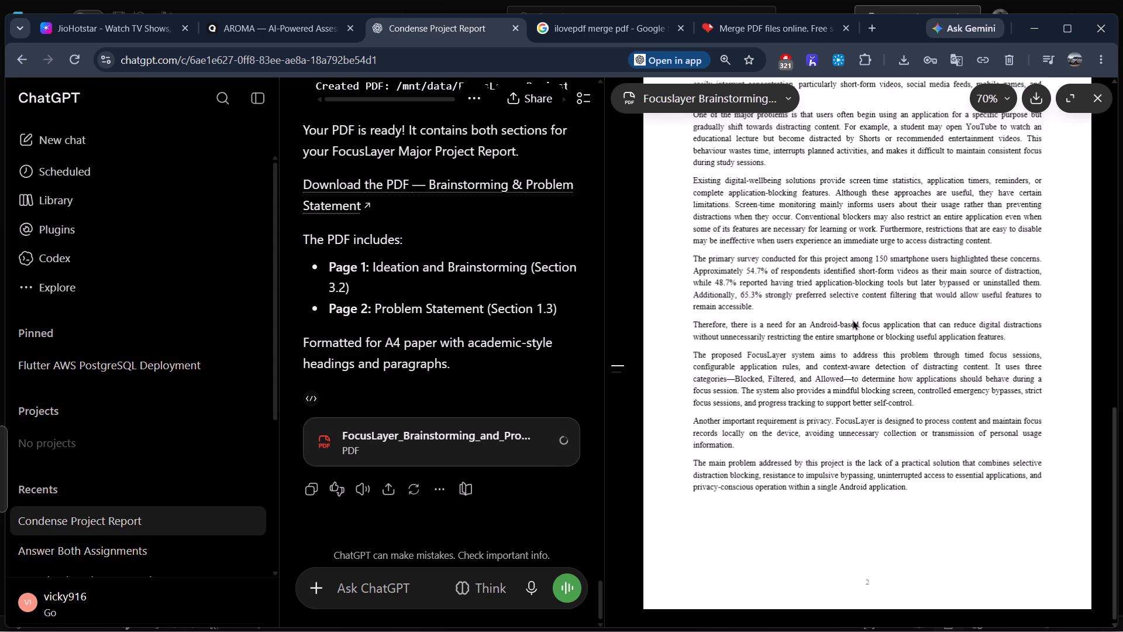
scroll(852, 320, up, 6)
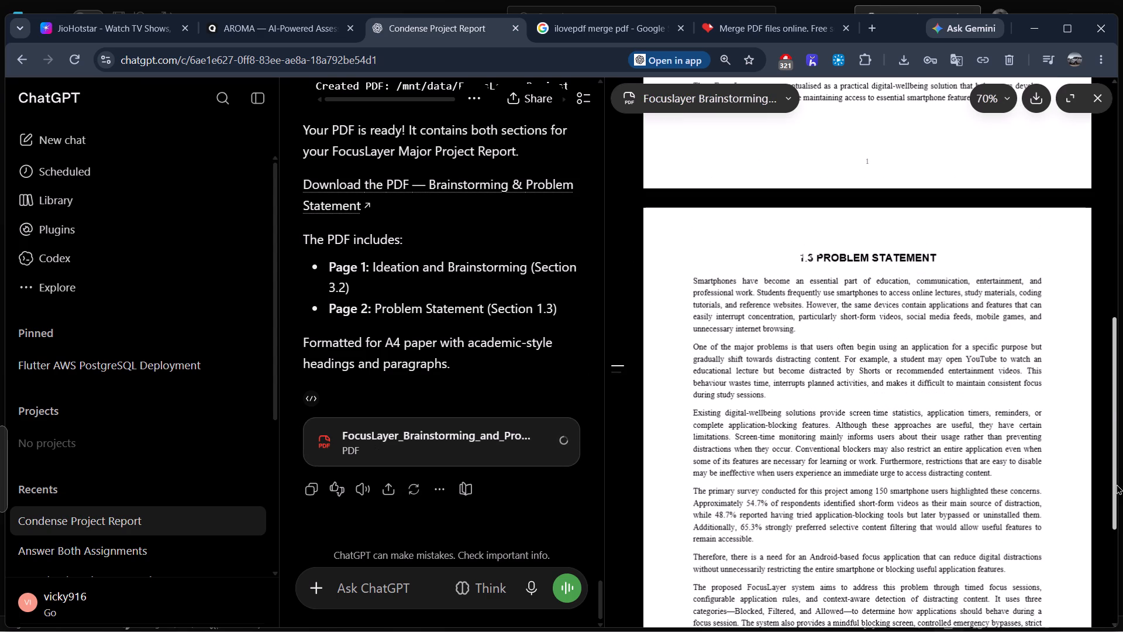
drag(1116, 484, 1108, 400)
drag(1116, 400, 1113, 57)
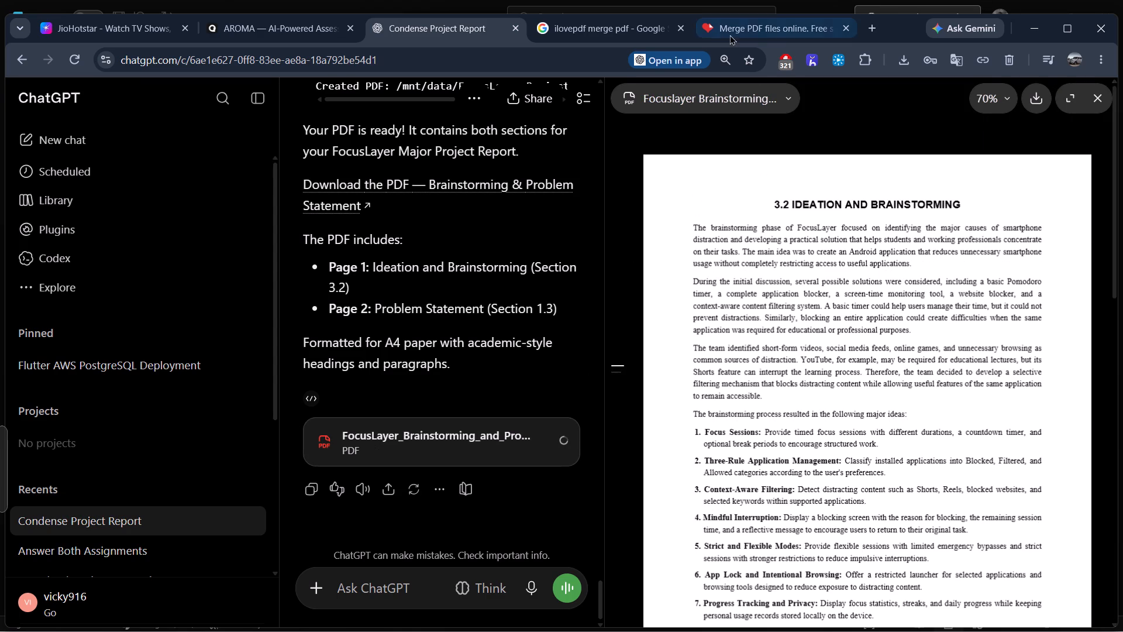
Add the downloaded FocusLayer brainstorming PDF to the iLovePDF merge and order it before Research_paper.pdf.
click(726, 35)
click(771, 178)
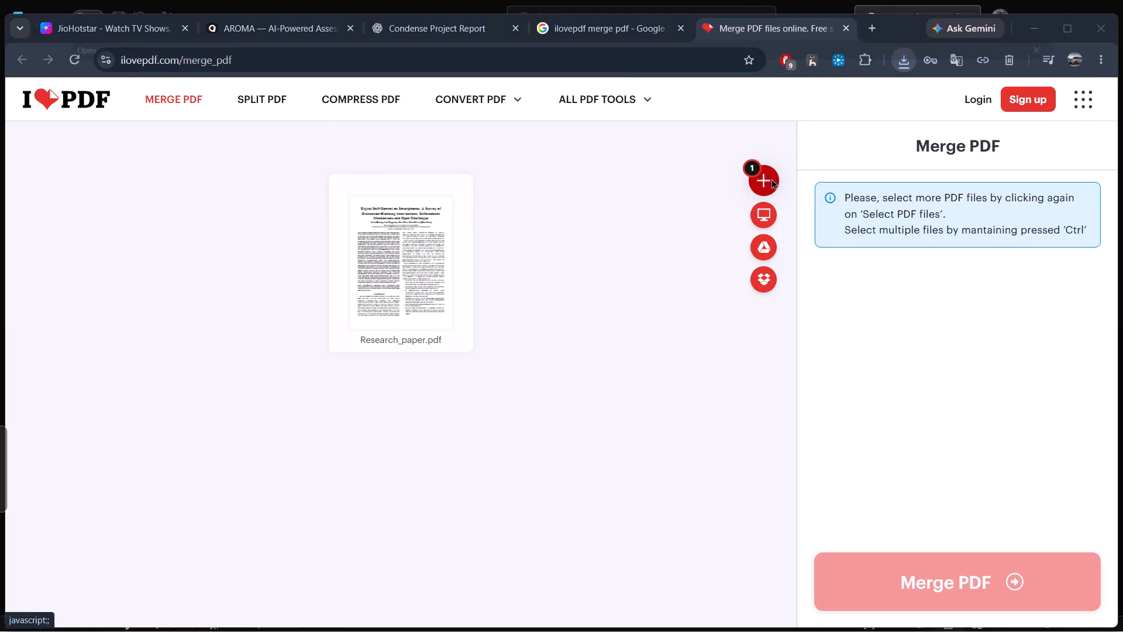
double_click(156, 166)
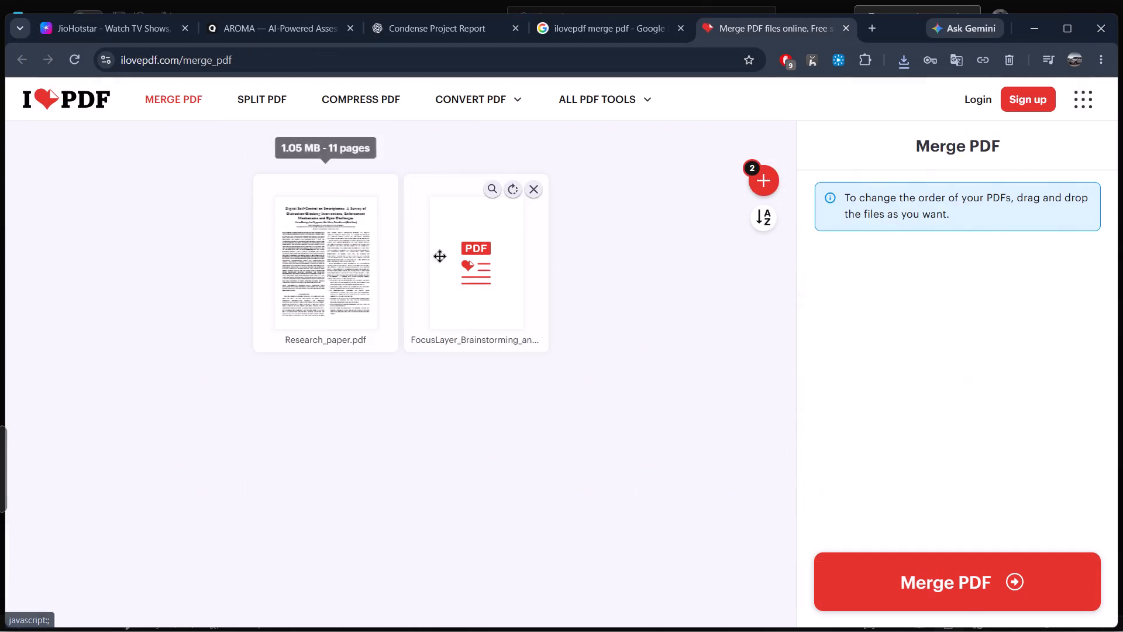
drag(319, 279, 607, 301)
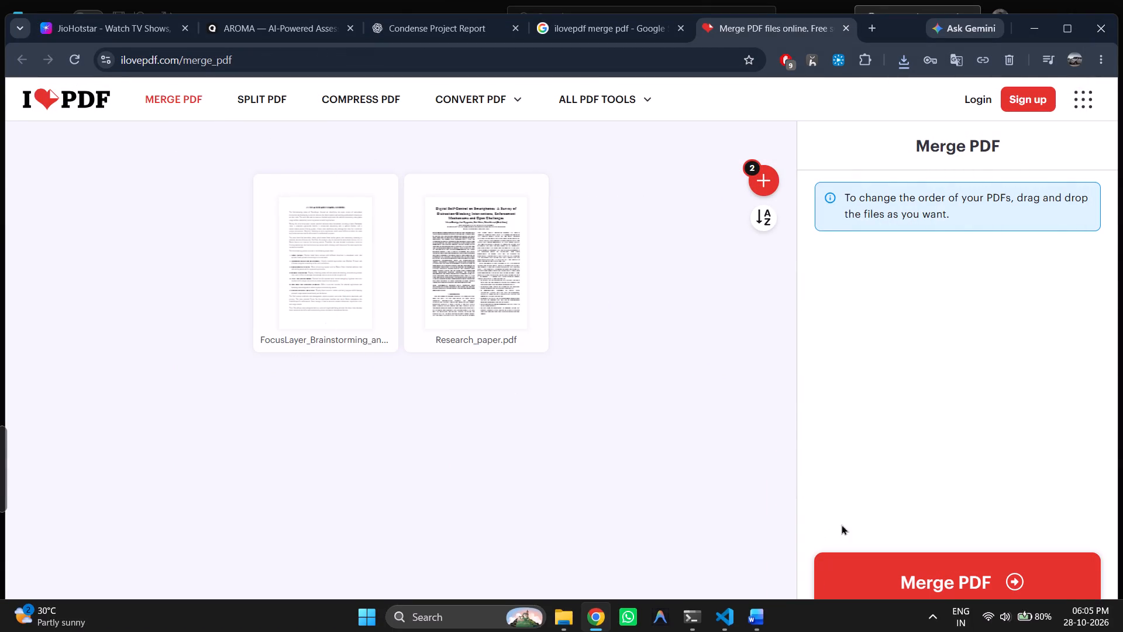
Merge the two PDFs and download the merged file.
click(937, 588)
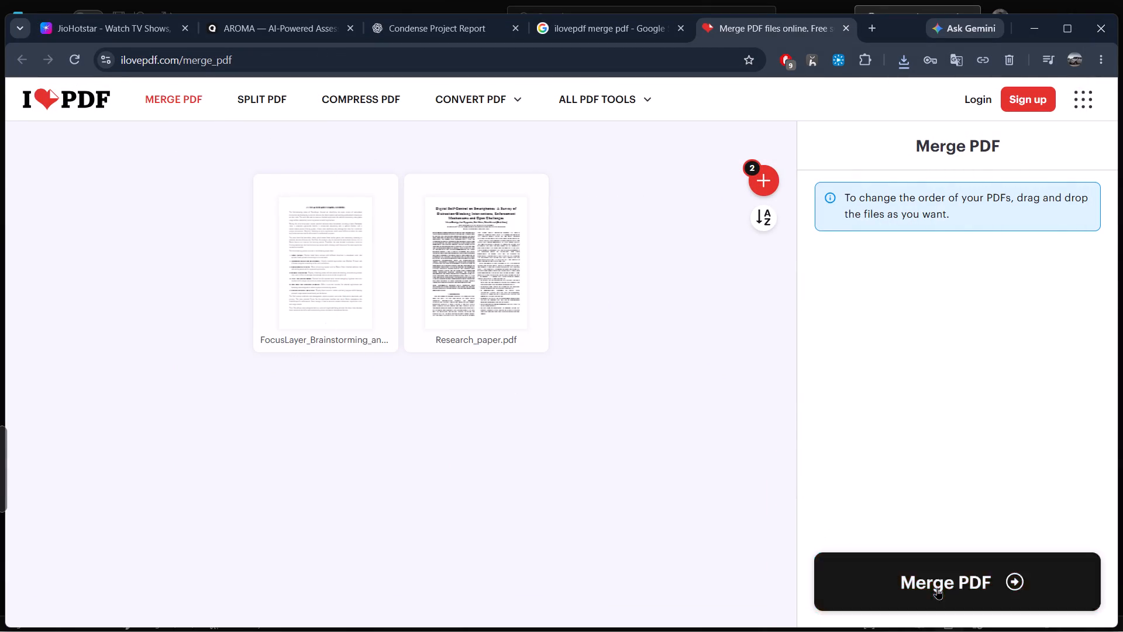
click(564, 208)
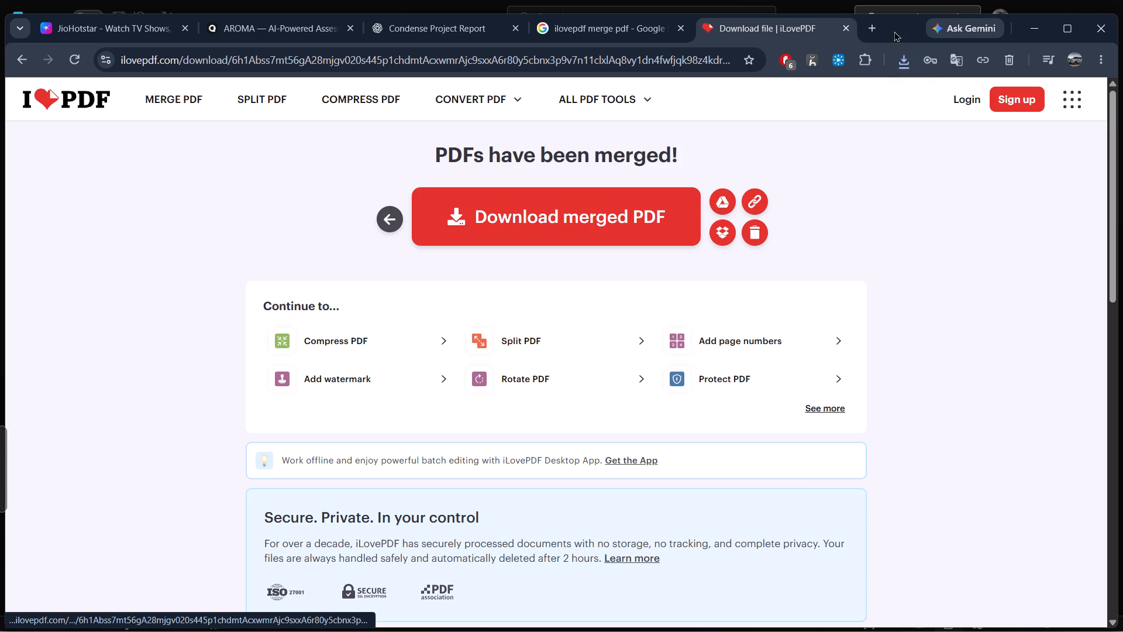
Switch to WhatsApp.
key(alt+space)
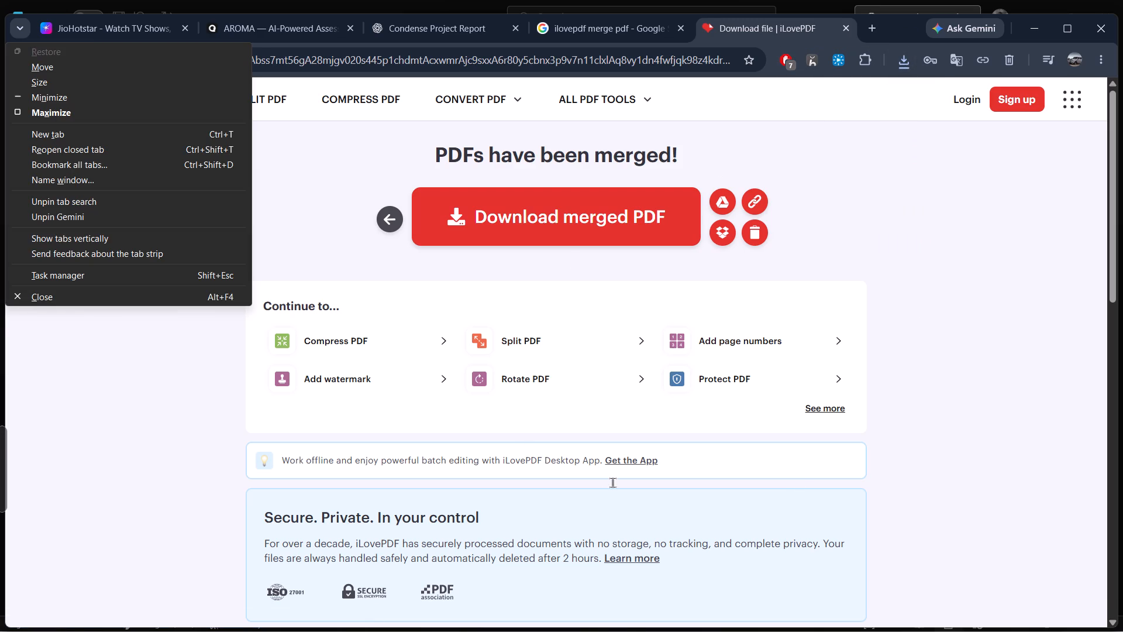
click(621, 617)
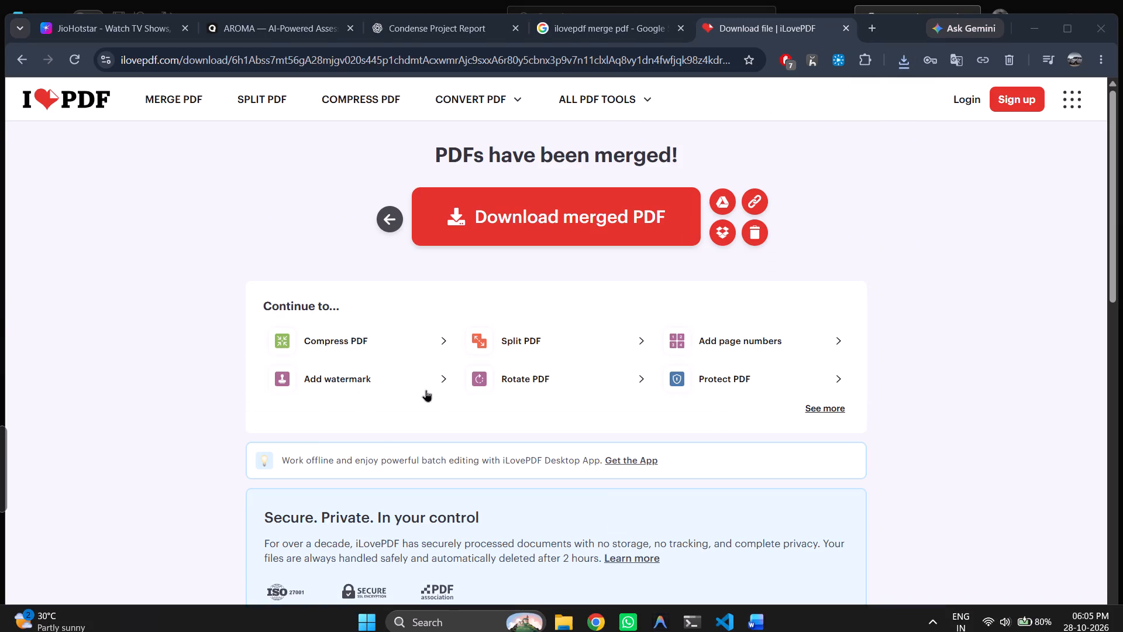
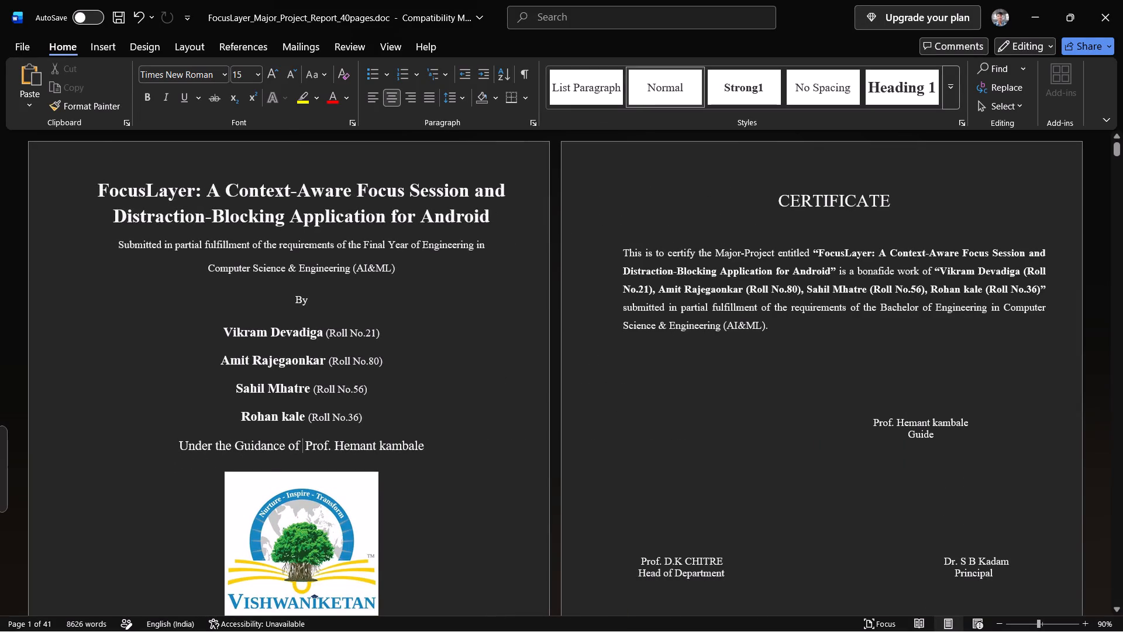
Look through the FocusLayer report in Word, from the title and certificate pages to the design chapter, checking page layout.
scroll(118, 359, down, 3)
scroll(370, 338, down, 10)
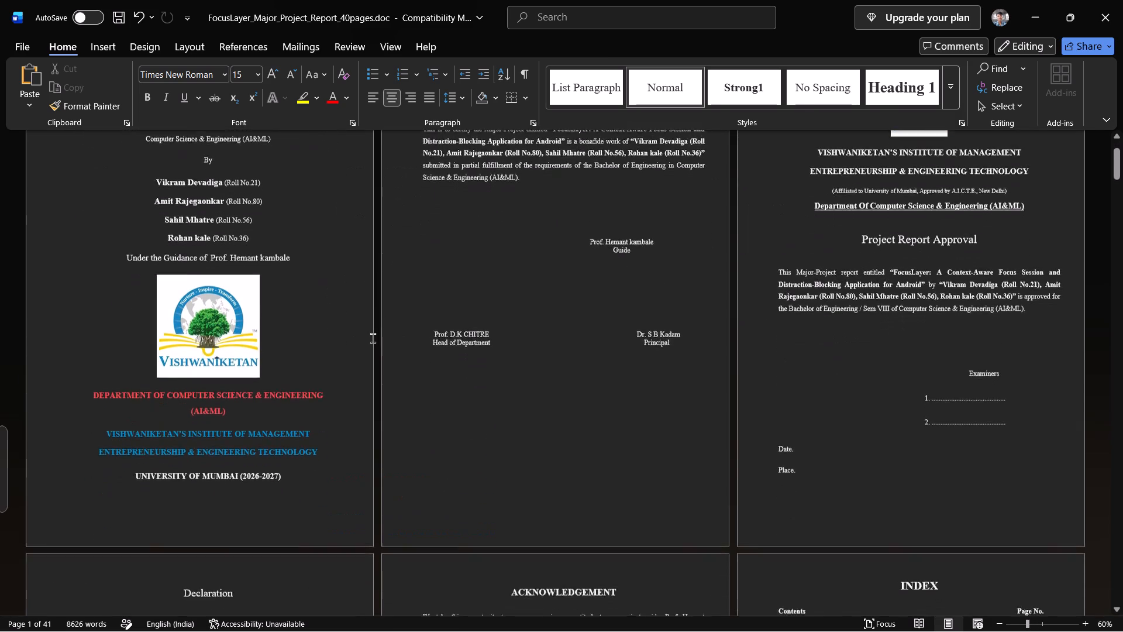
scroll(373, 338, down, 4)
scroll(744, 499, down, 8)
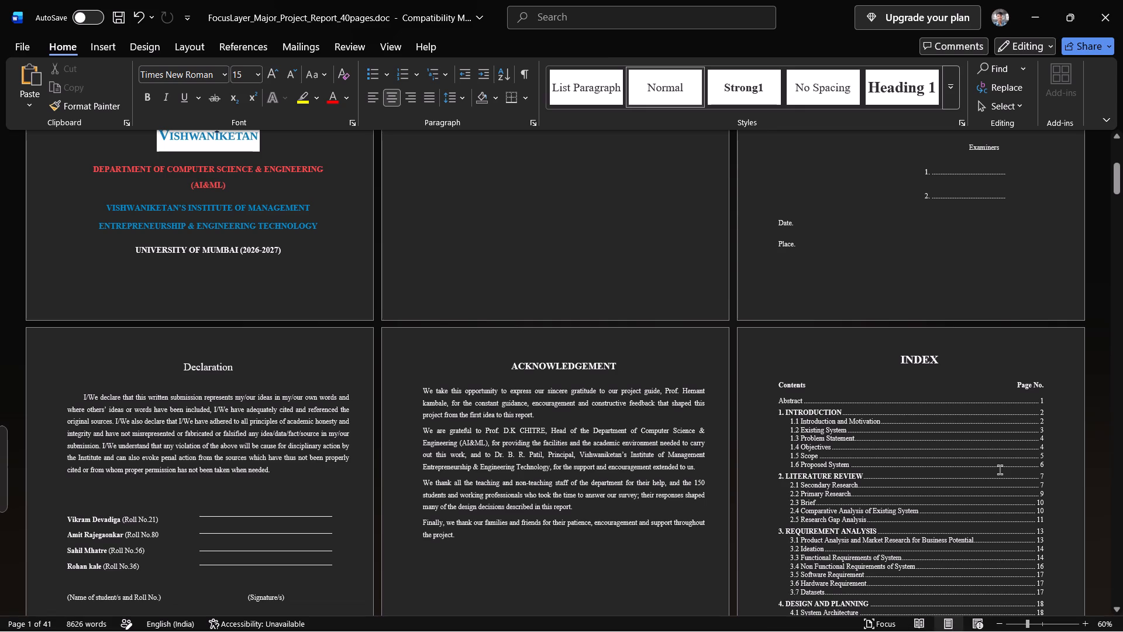
scroll(257, 318, up, 7)
scroll(716, 302, down, 2)
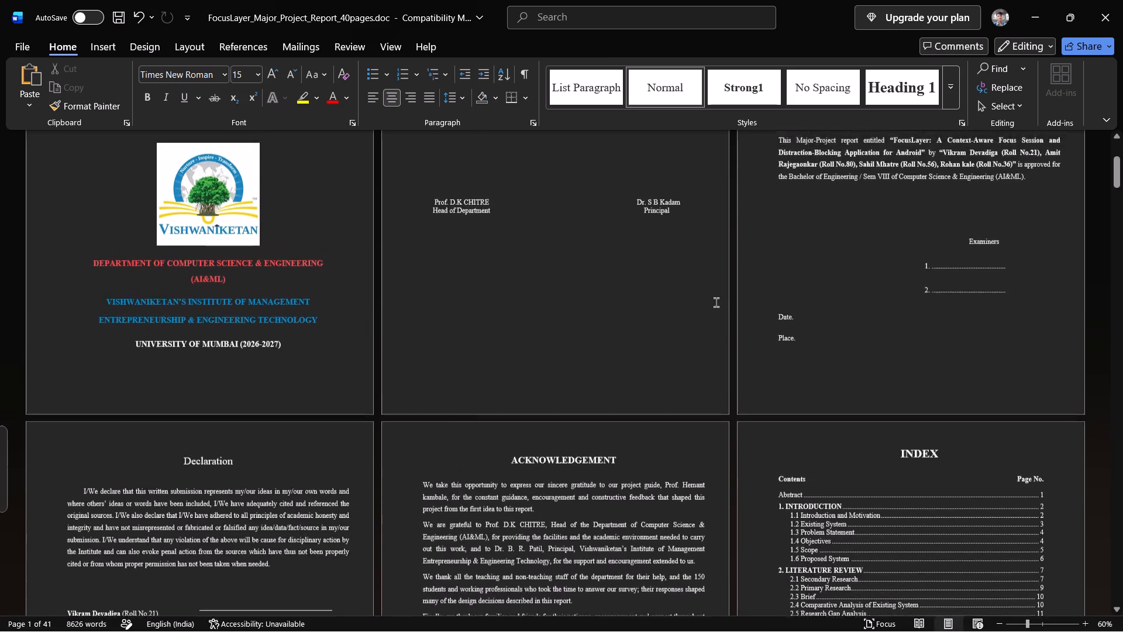
scroll(716, 302, down, 20)
scroll(716, 302, down, 20)
scroll(716, 302, down, 1)
scroll(684, 320, up, 2)
scroll(679, 328, down, 15)
scroll(678, 332, up, 1)
scroll(685, 323, down, 12)
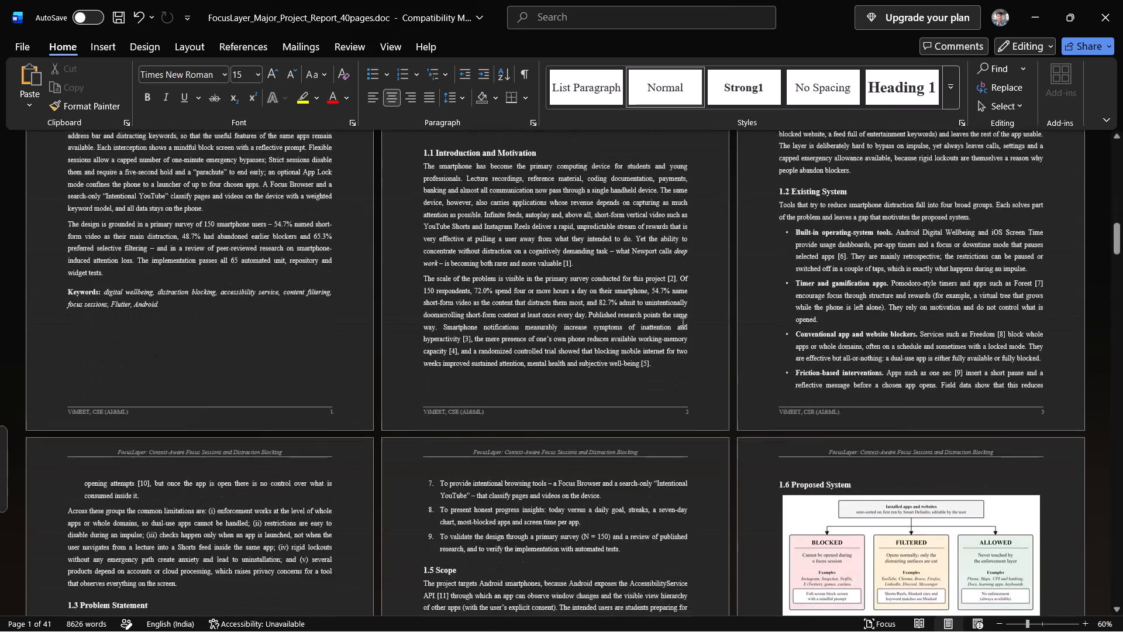
scroll(683, 321, down, 19)
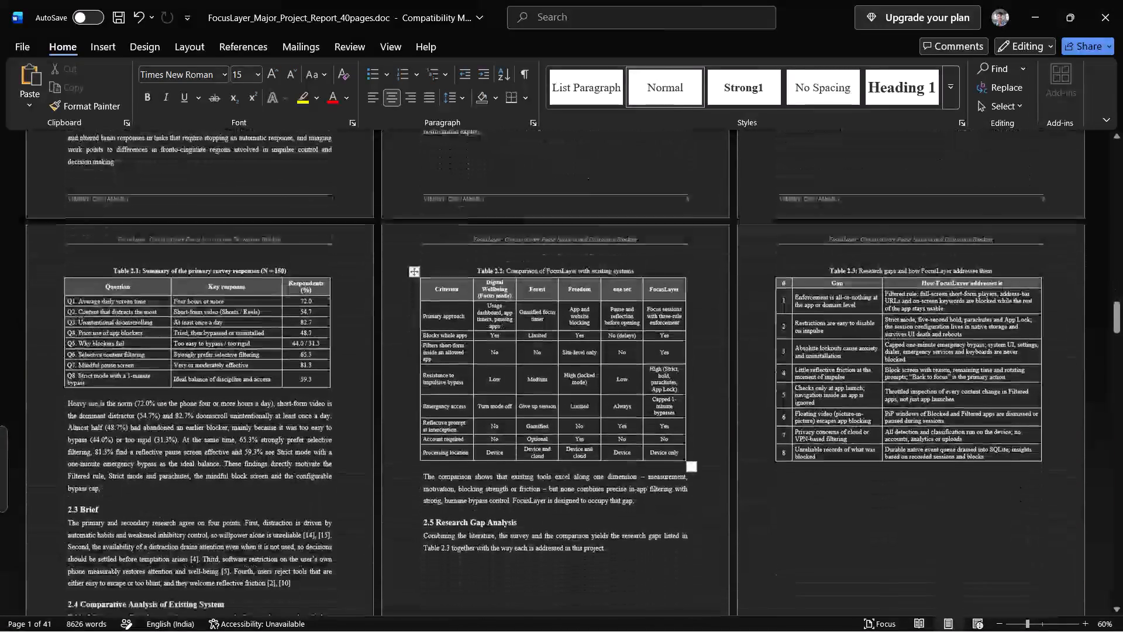
scroll(686, 314, down, 10)
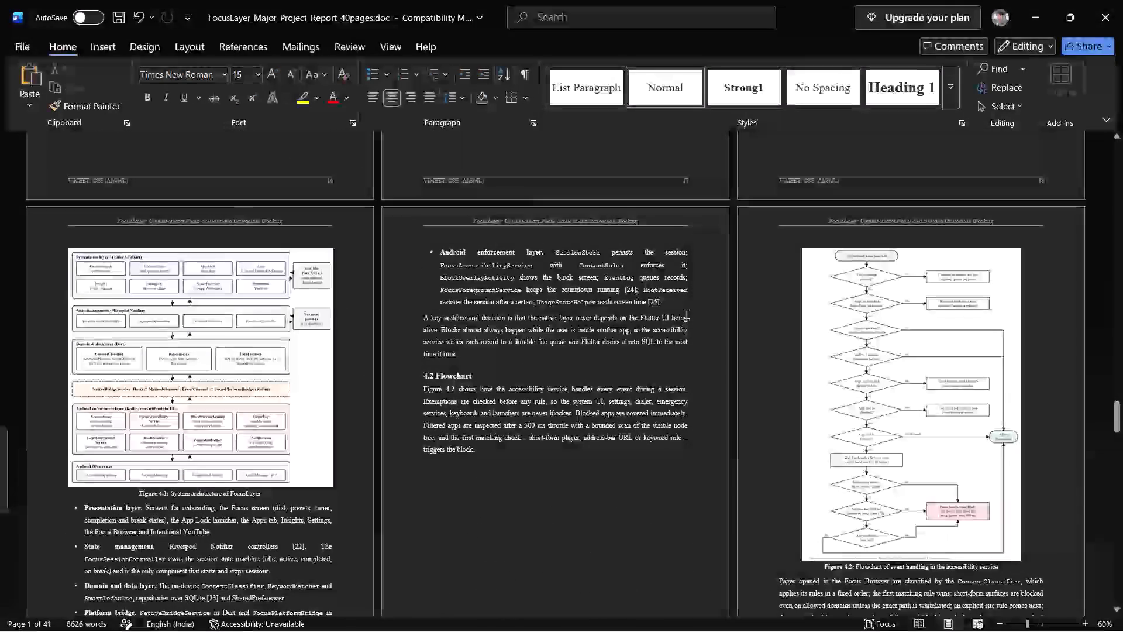
Open the report's print preview and examine its pages through to the end of the references.
key(ctrl+p)
scroll(626, 258, up, 5)
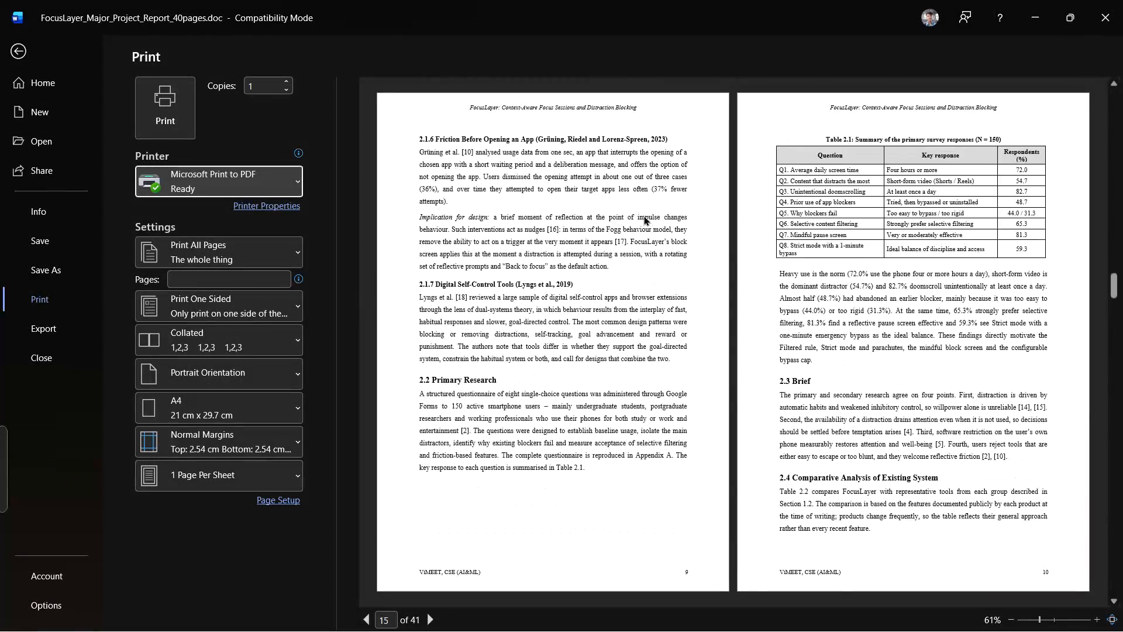
scroll(643, 215, up, 20)
scroll(643, 215, up, 6)
scroll(666, 244, down, 12)
scroll(666, 244, up, 2)
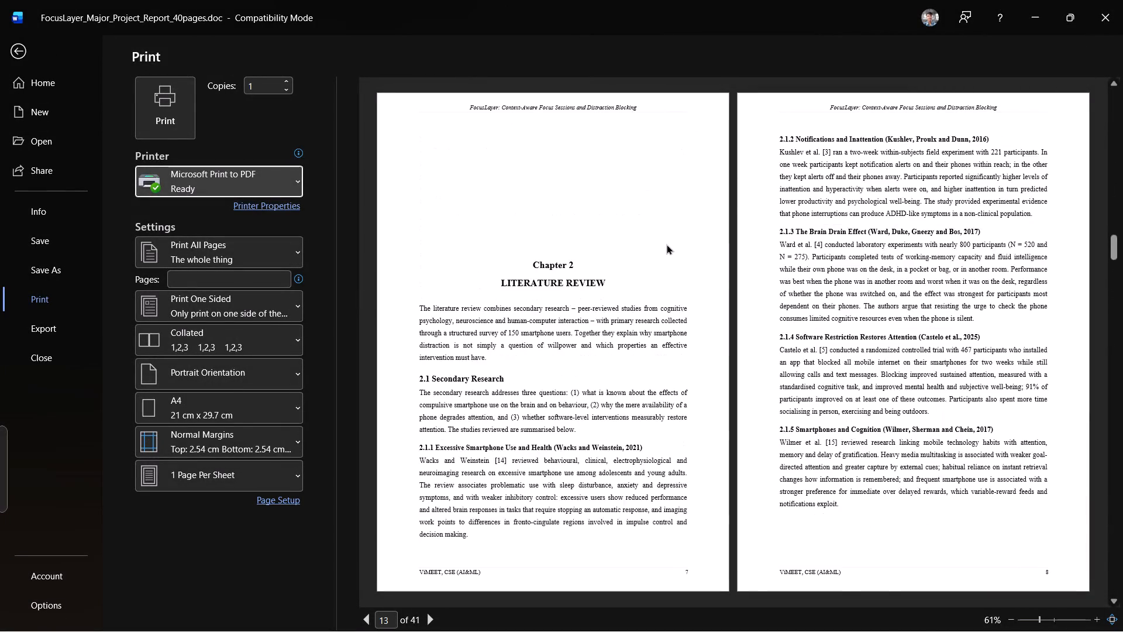
scroll(666, 244, up, 1)
scroll(666, 244, down, 7)
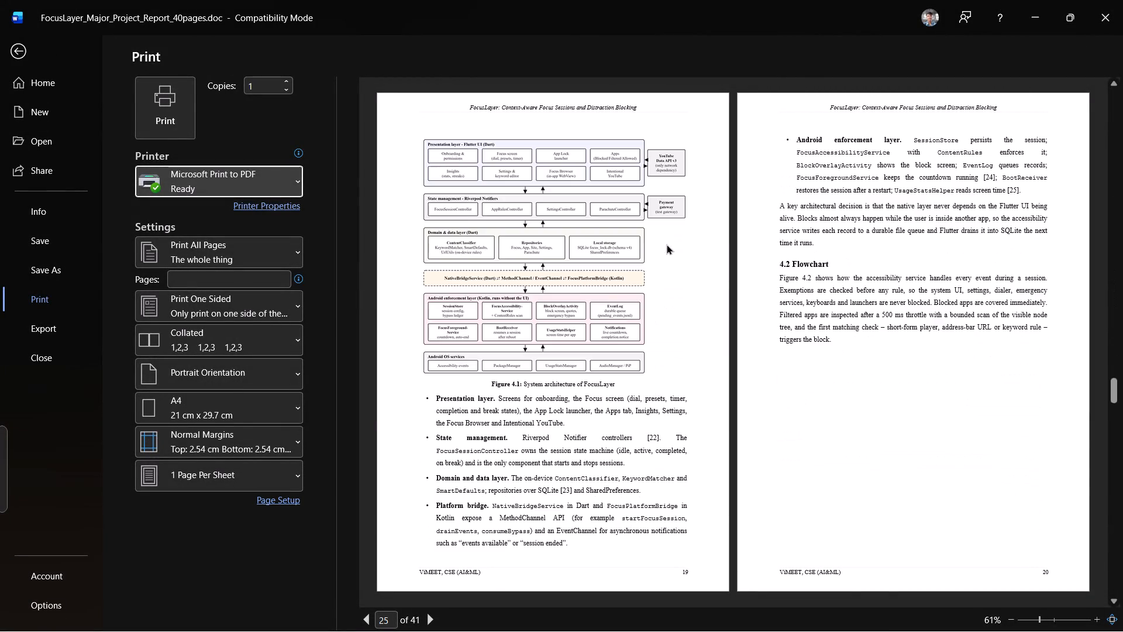
scroll(666, 244, down, 12)
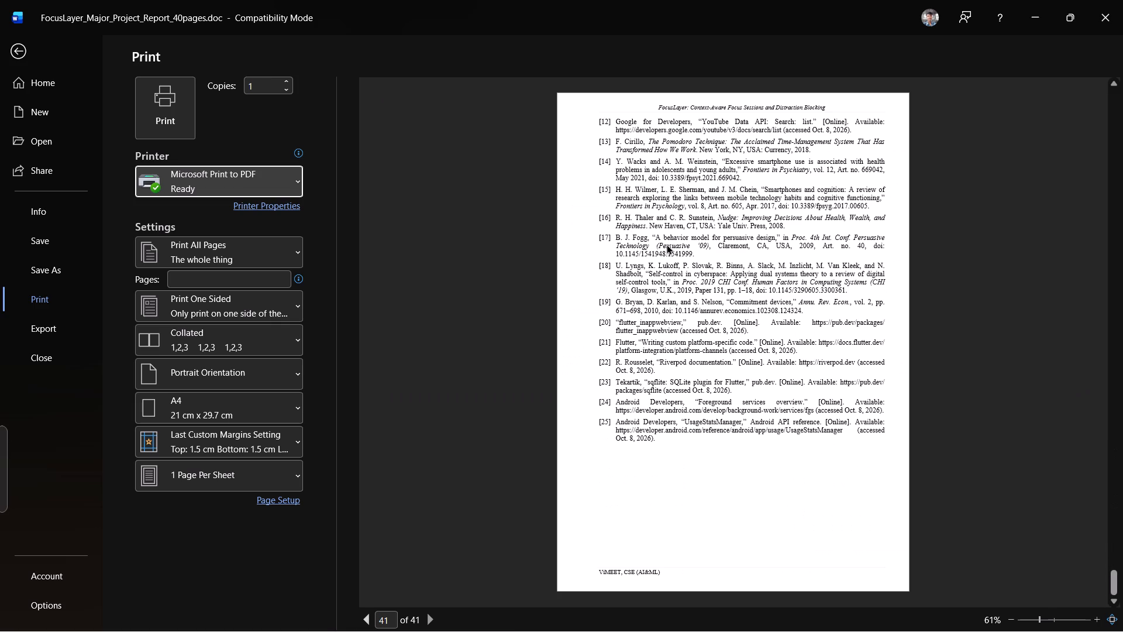
scroll(666, 244, down, 3)
Open report.pdf from the Downloads folder, examine its front matter and introduction pages, and close it.
key(super+e)
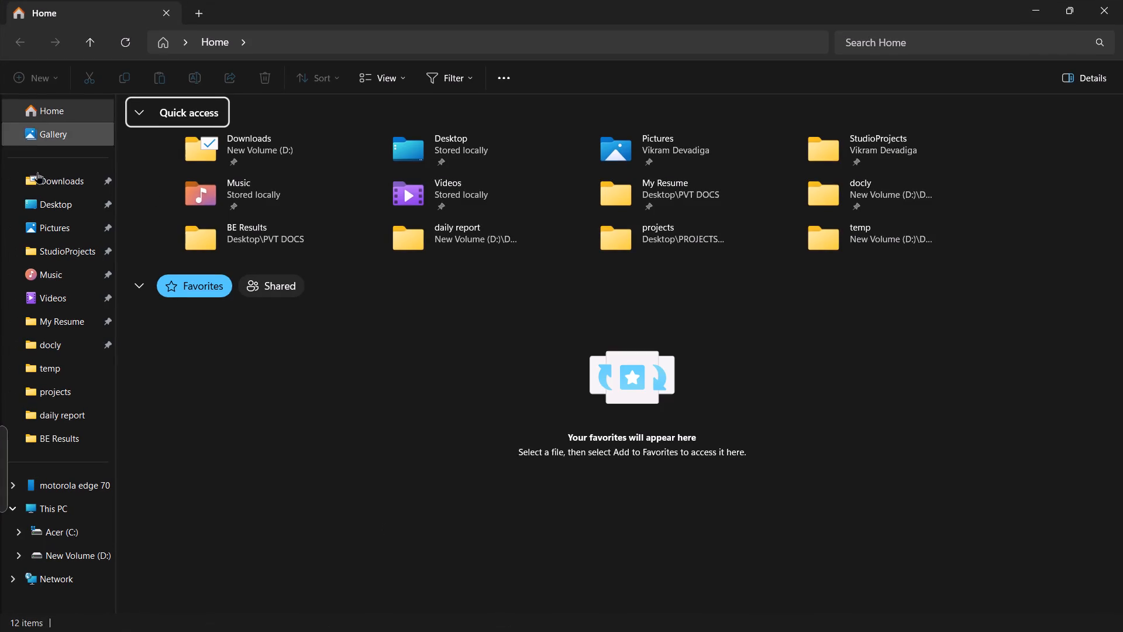
click(50, 186)
double_click(189, 170)
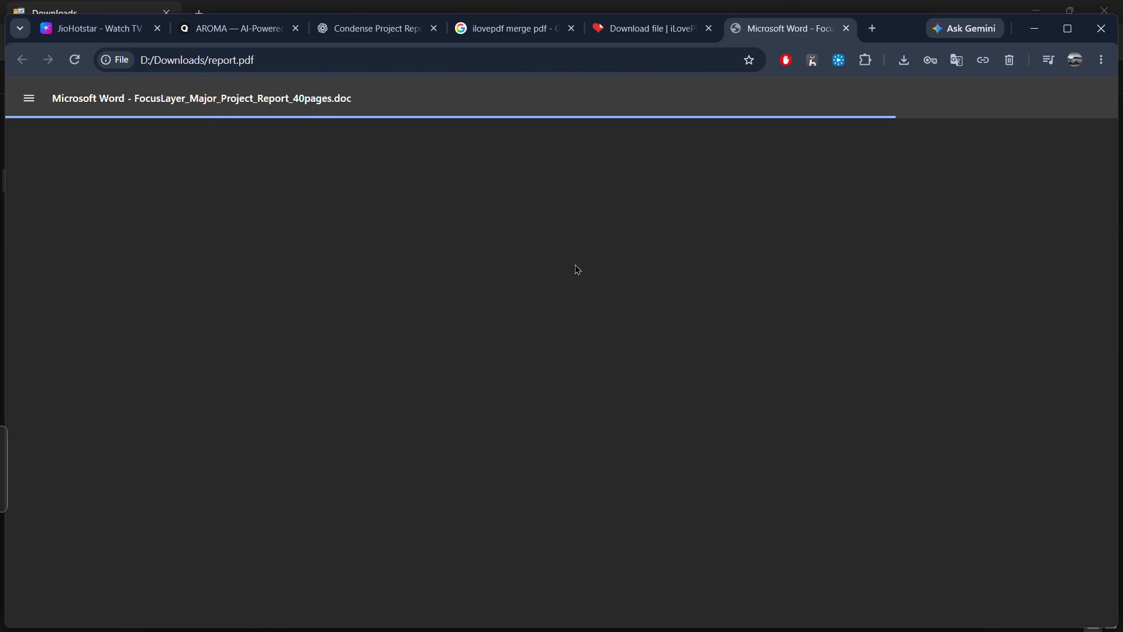
scroll(577, 265, down, 20)
scroll(577, 265, down, 20)
scroll(577, 265, down, 4)
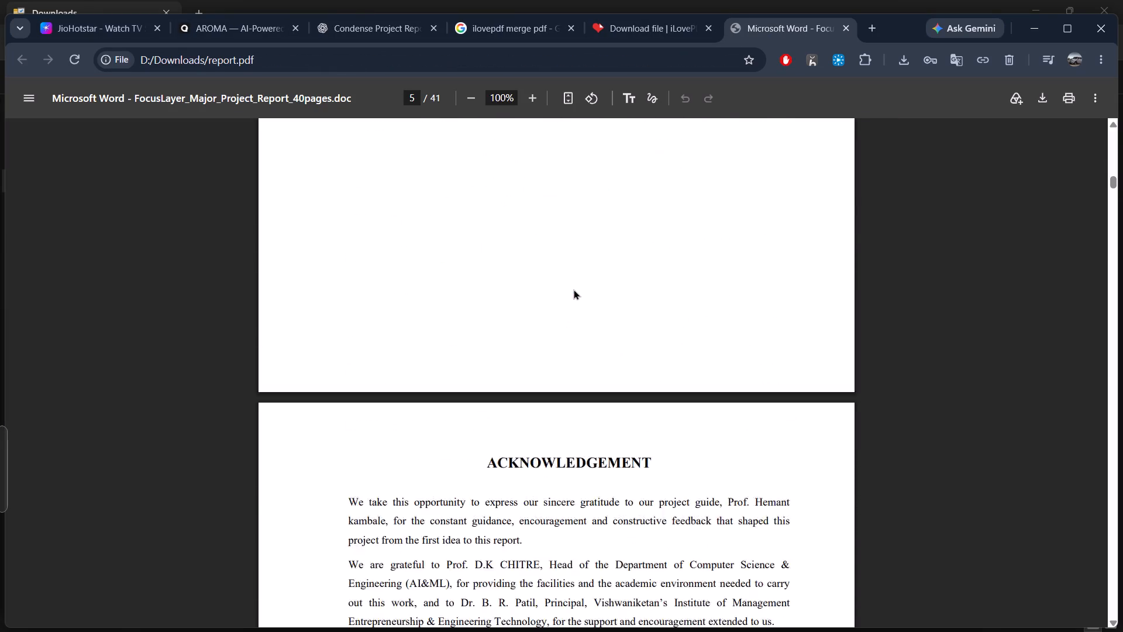
scroll(573, 289, down, 19)
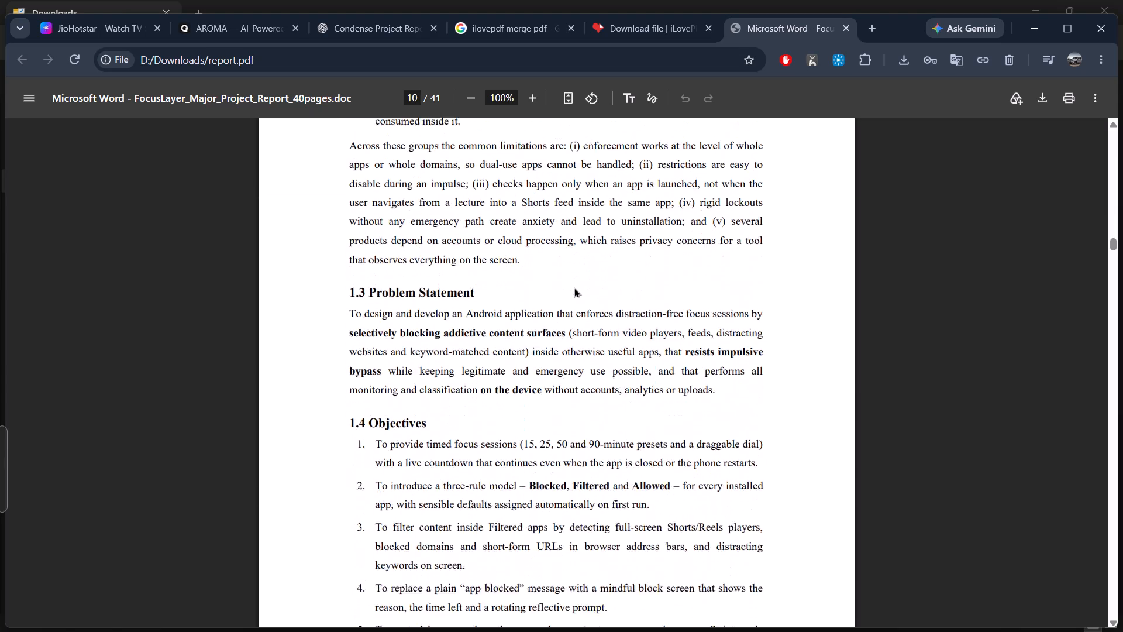
scroll(574, 287, down, 3)
scroll(576, 286, up, 1)
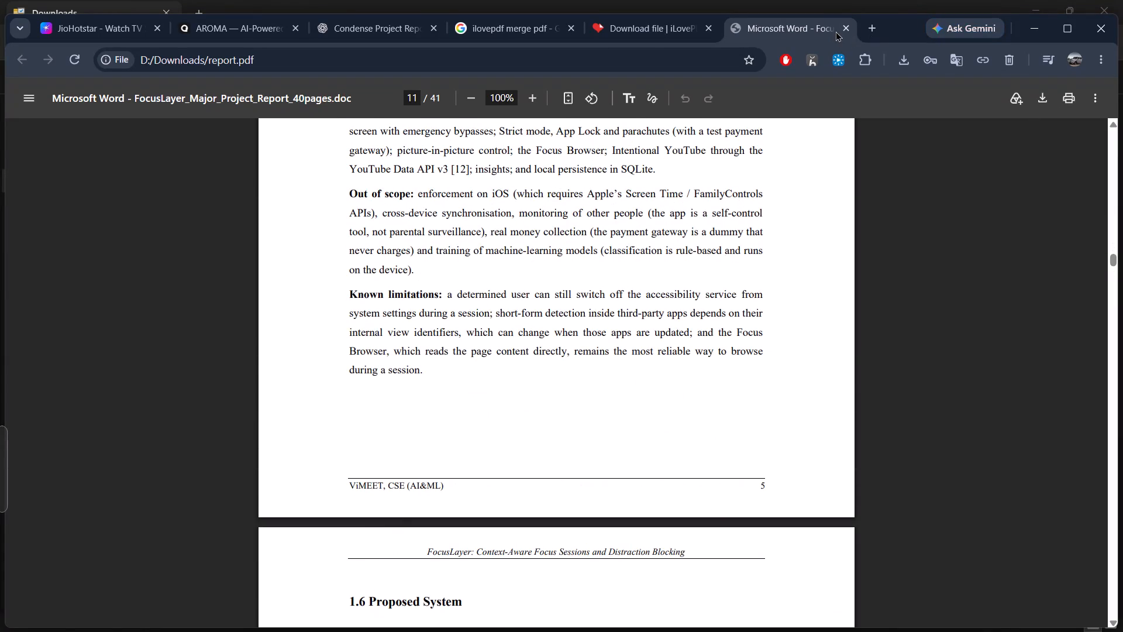
click(835, 31)
click(843, 26)
click(1028, 27)
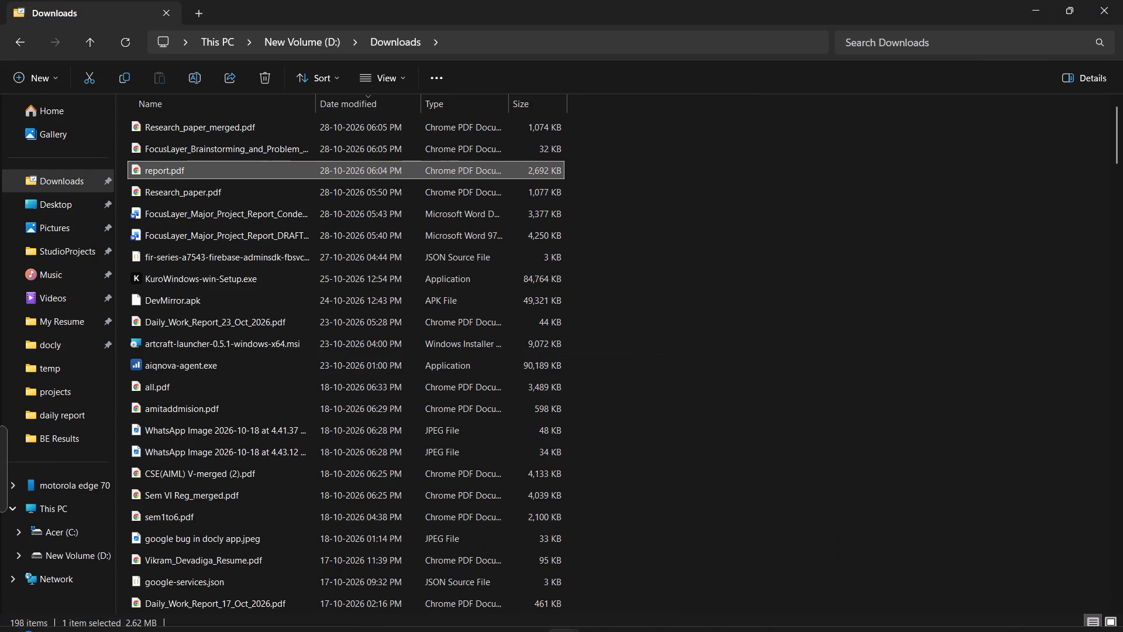
Back in Word's print settings, keep Microsoft Print to PDF as the printer and set Normal margins of 2.54 cm.
click(770, 619)
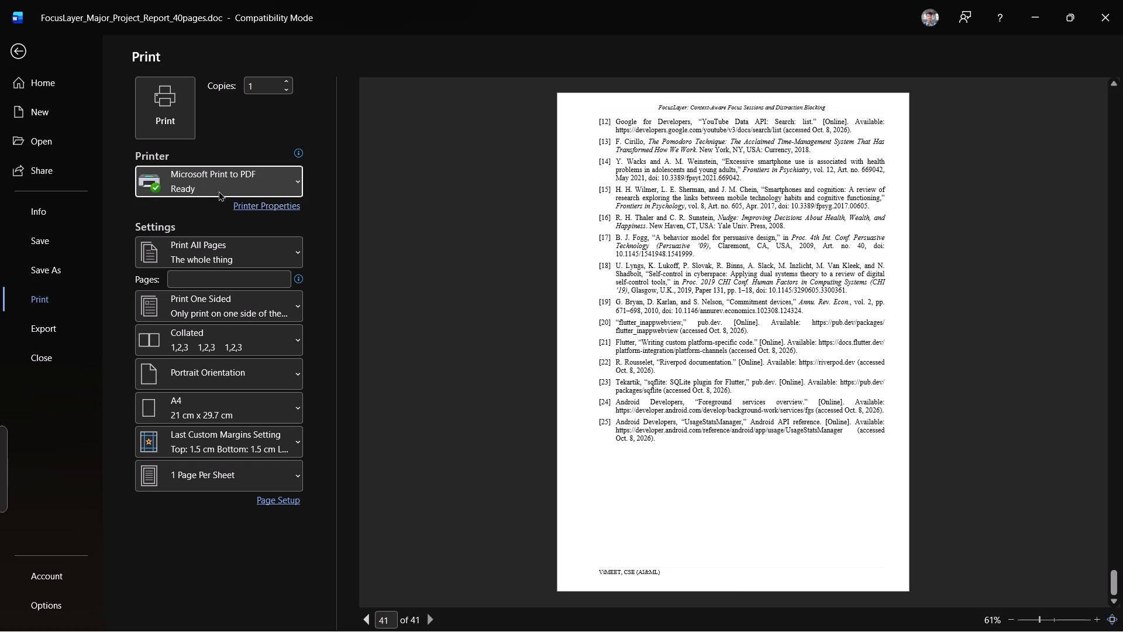
click(204, 181)
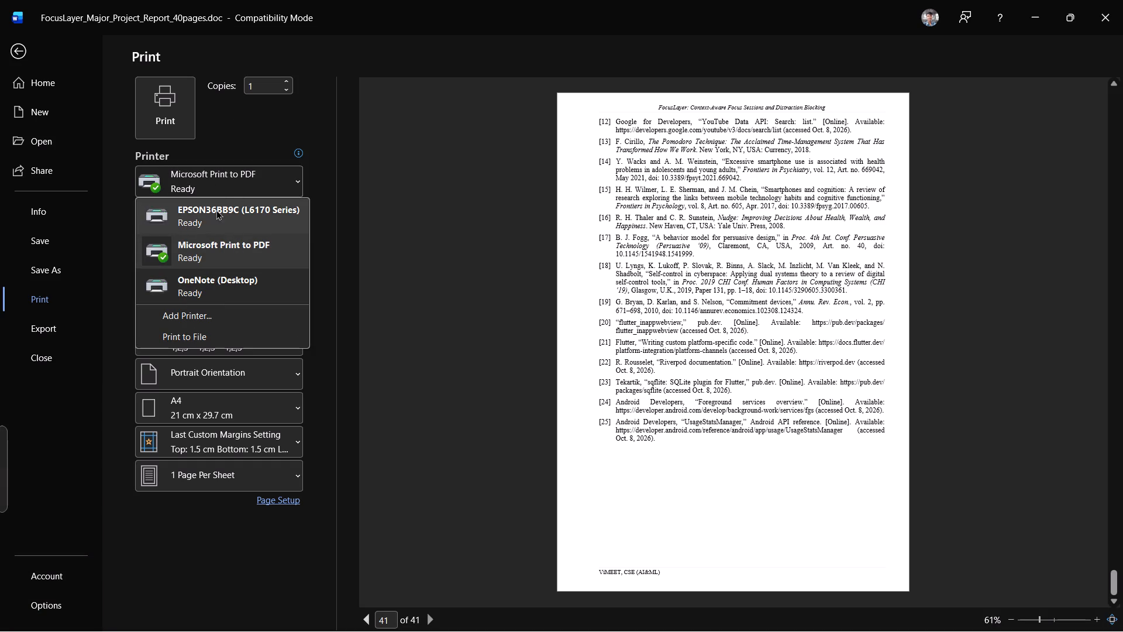
click(199, 242)
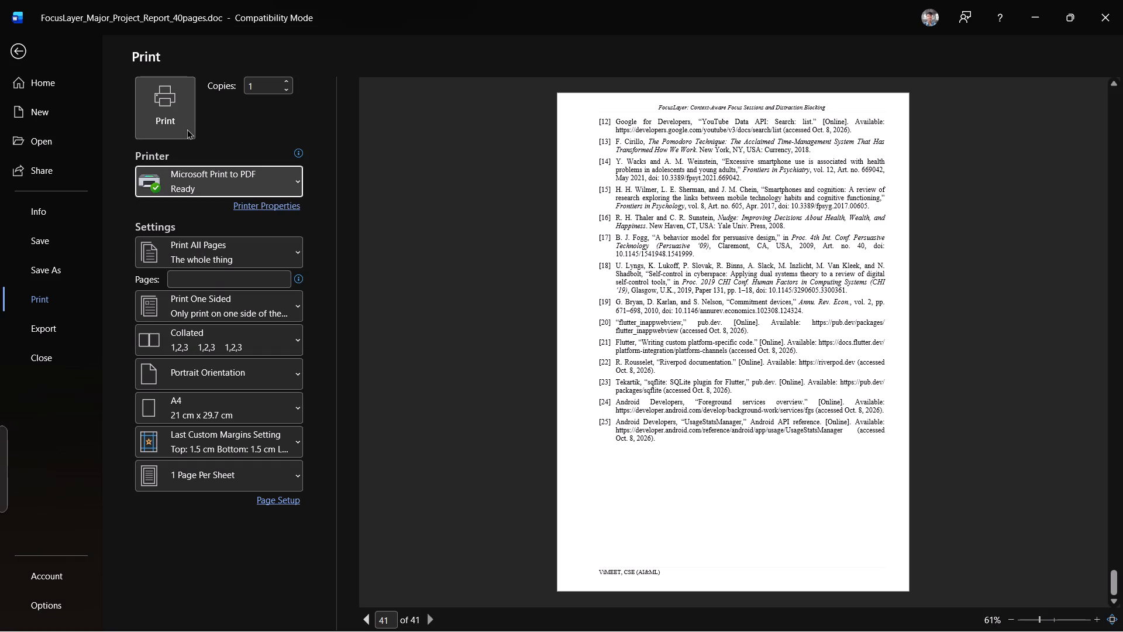
click(209, 432)
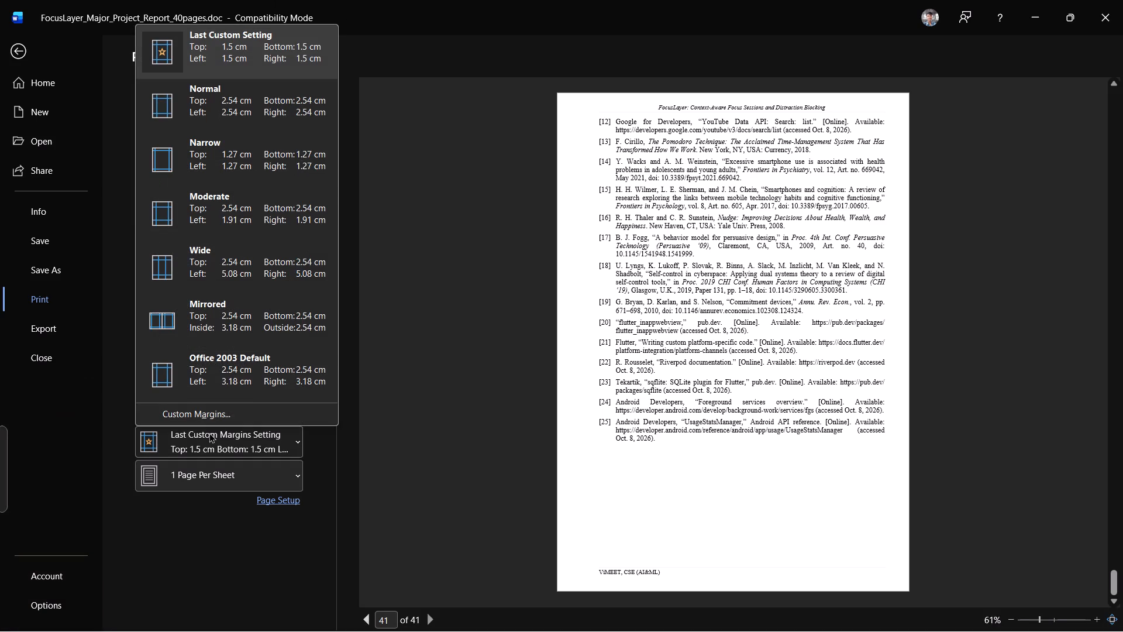
click(229, 95)
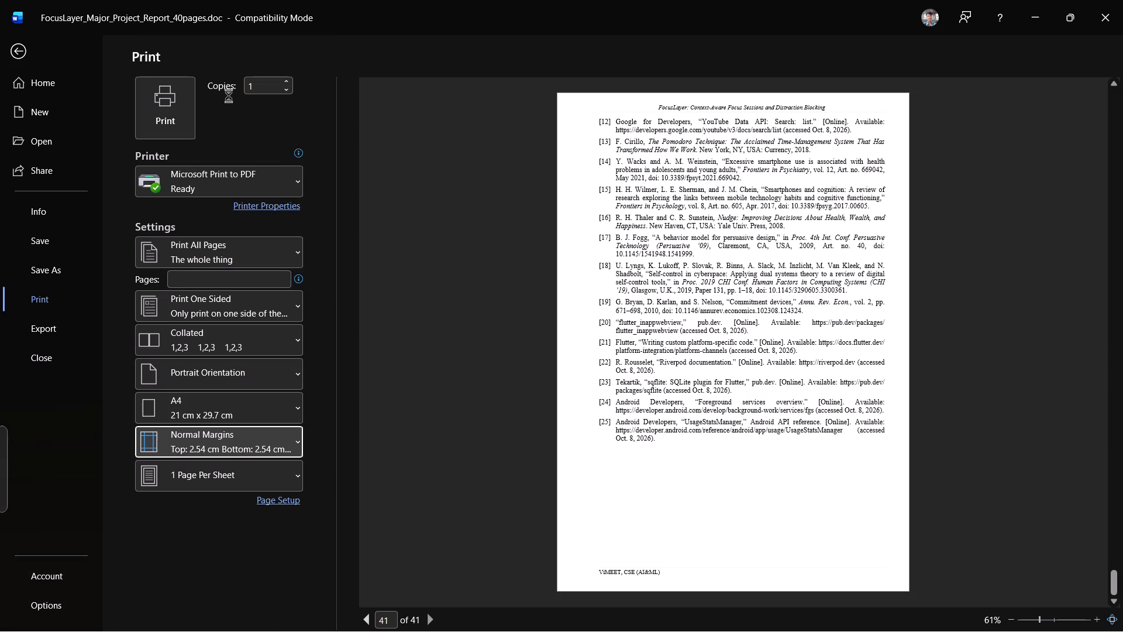
Examine the report's print preview pages with the Normal margins applied.
scroll(800, 465, up, 20)
scroll(800, 465, up, 4)
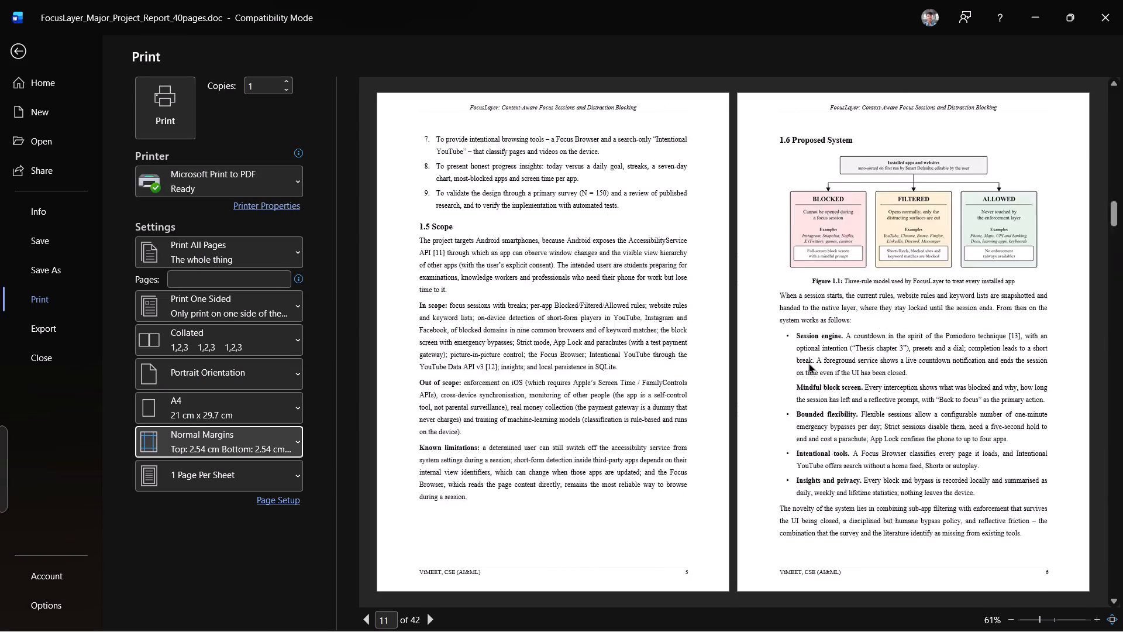
scroll(808, 363, up, 16)
scroll(808, 363, down, 5)
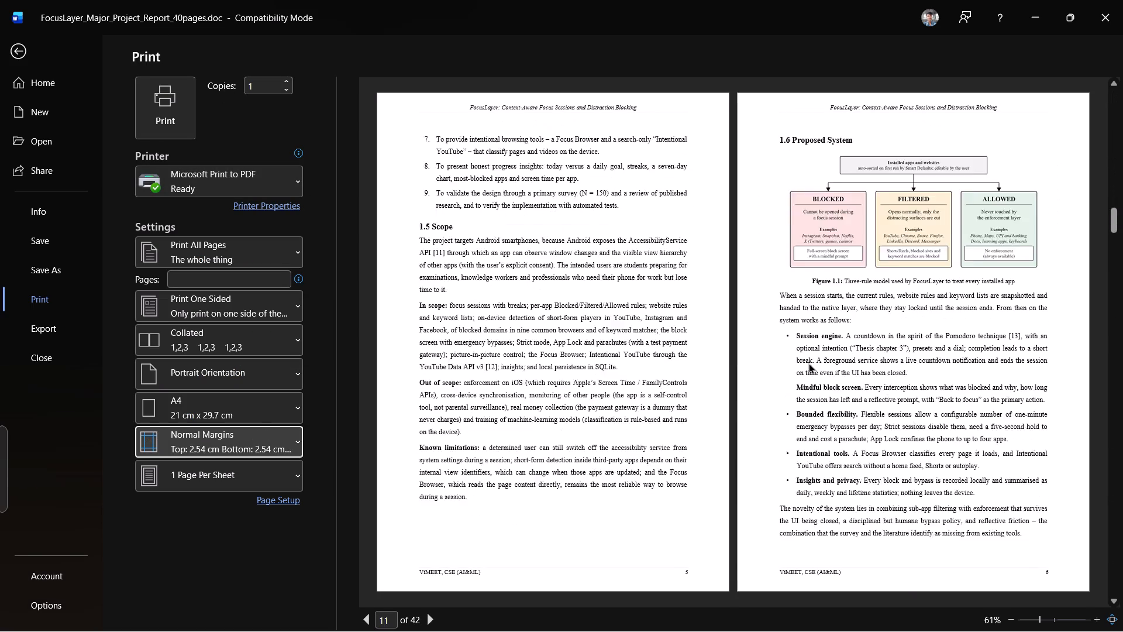
scroll(808, 363, down, 6)
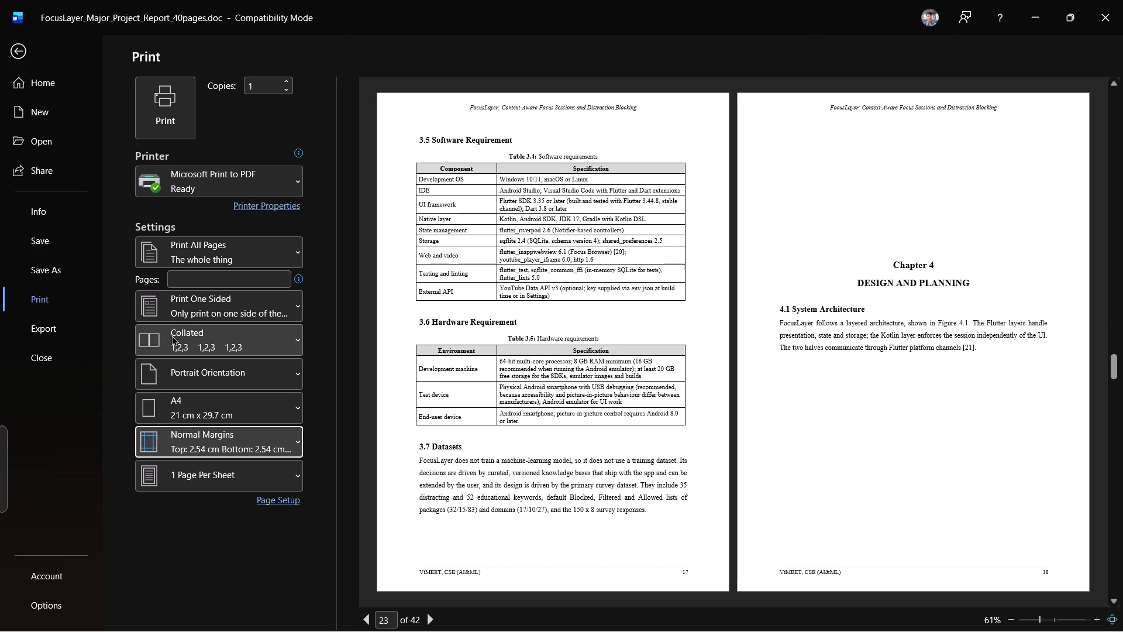
Print the report to PDF in the Downloads folder, replacing the existing report.pdf.
click(177, 108)
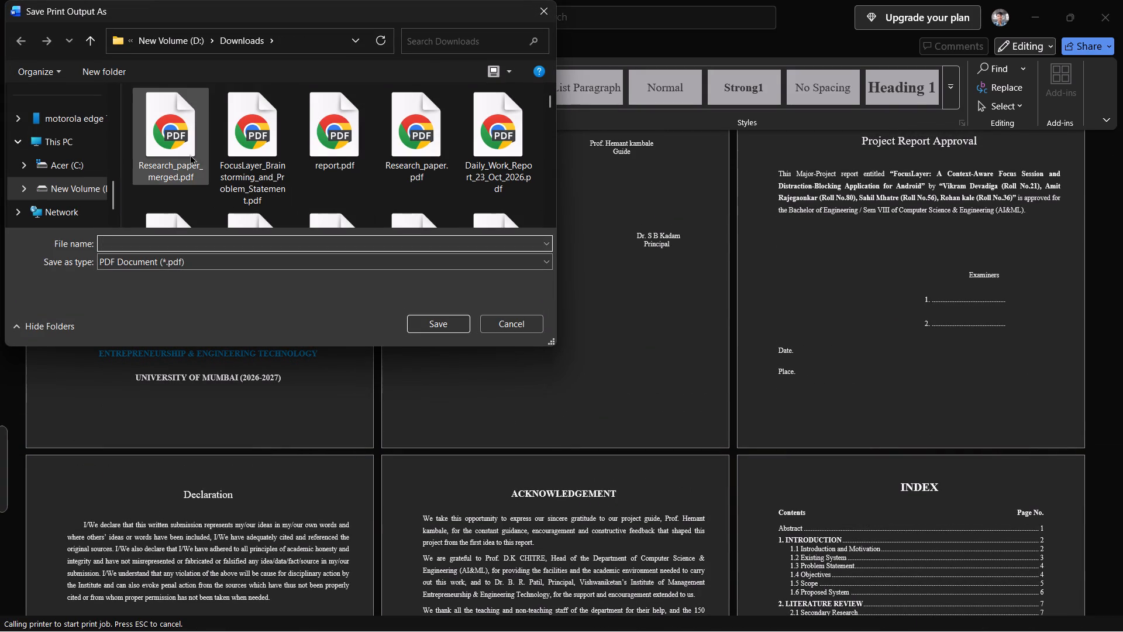
click(349, 159)
click(452, 325)
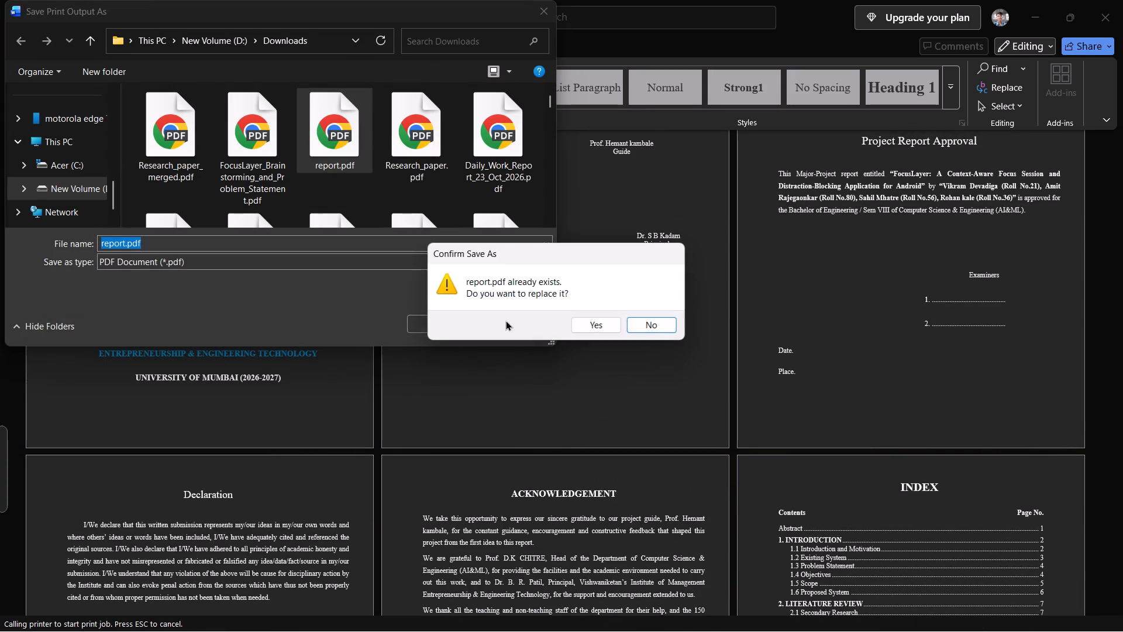
click(600, 327)
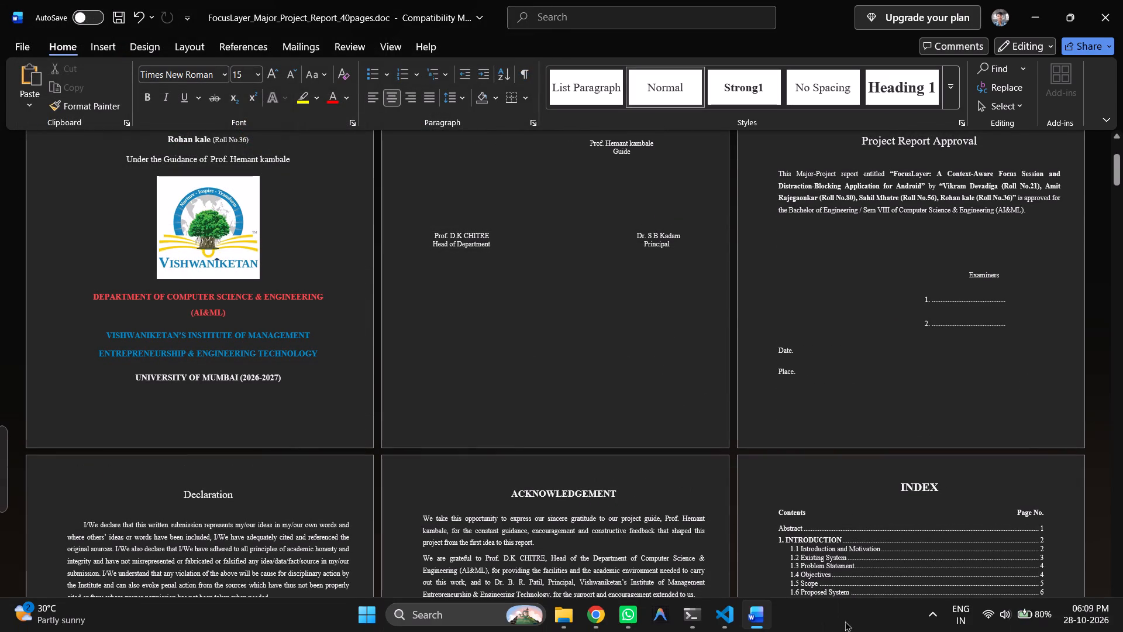
Move the printer status icon out of the hidden tray icons onto the taskbar.
click(938, 617)
drag(962, 541, 937, 631)
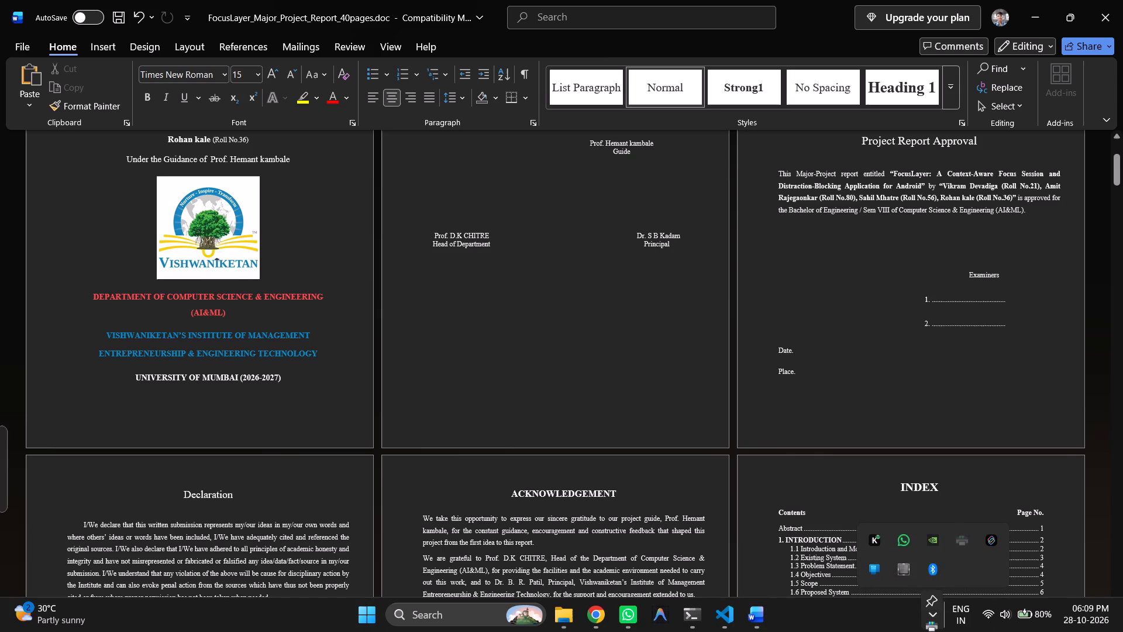
drag(937, 631, 936, 631)
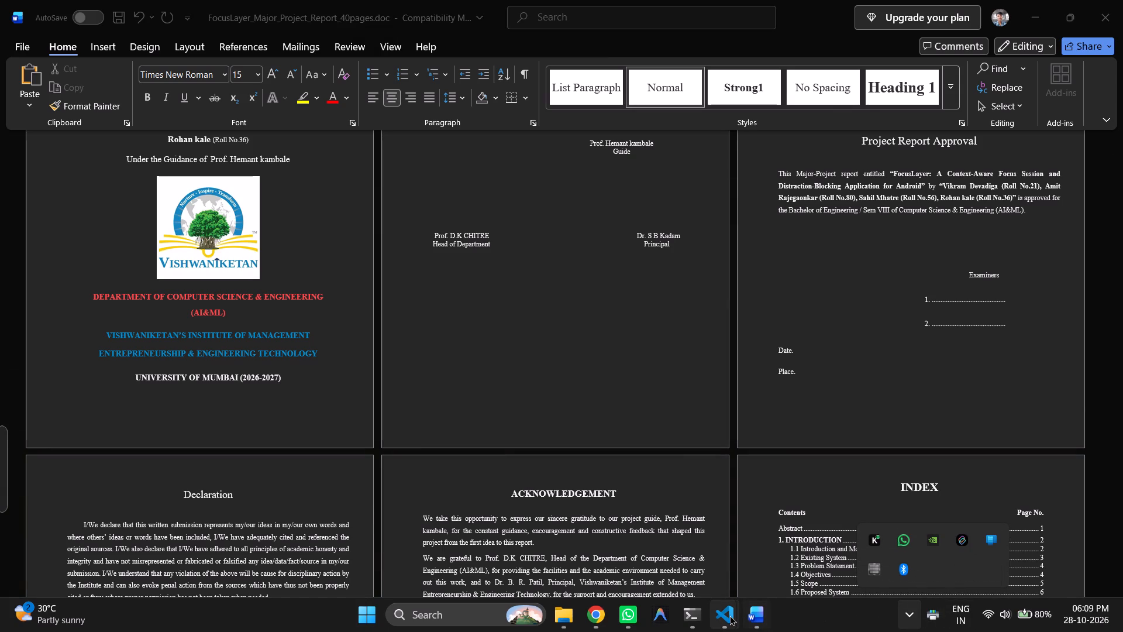
Switch to File Explorer and open the newly printed report.pdf from the Downloads folder.
click(562, 619)
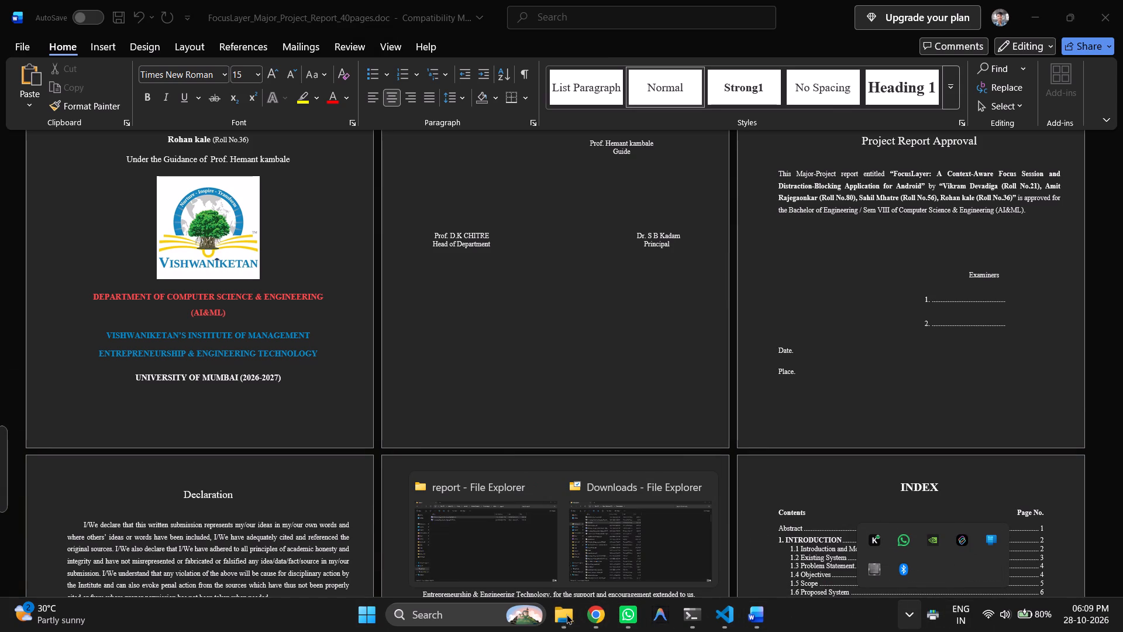
click(566, 599)
click(518, 564)
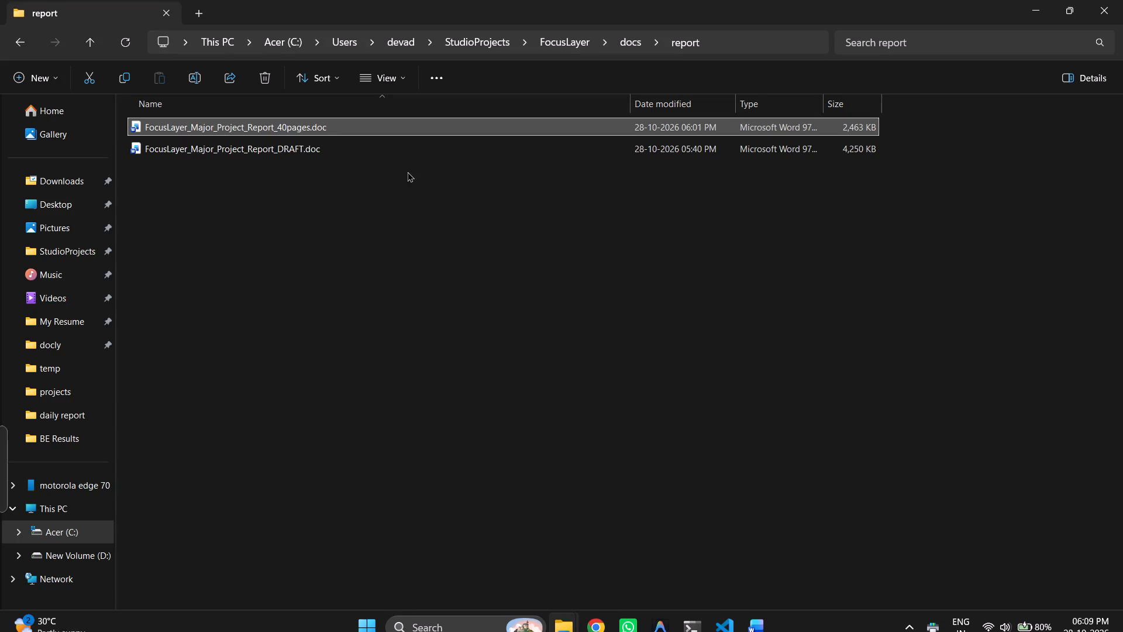
click(48, 180)
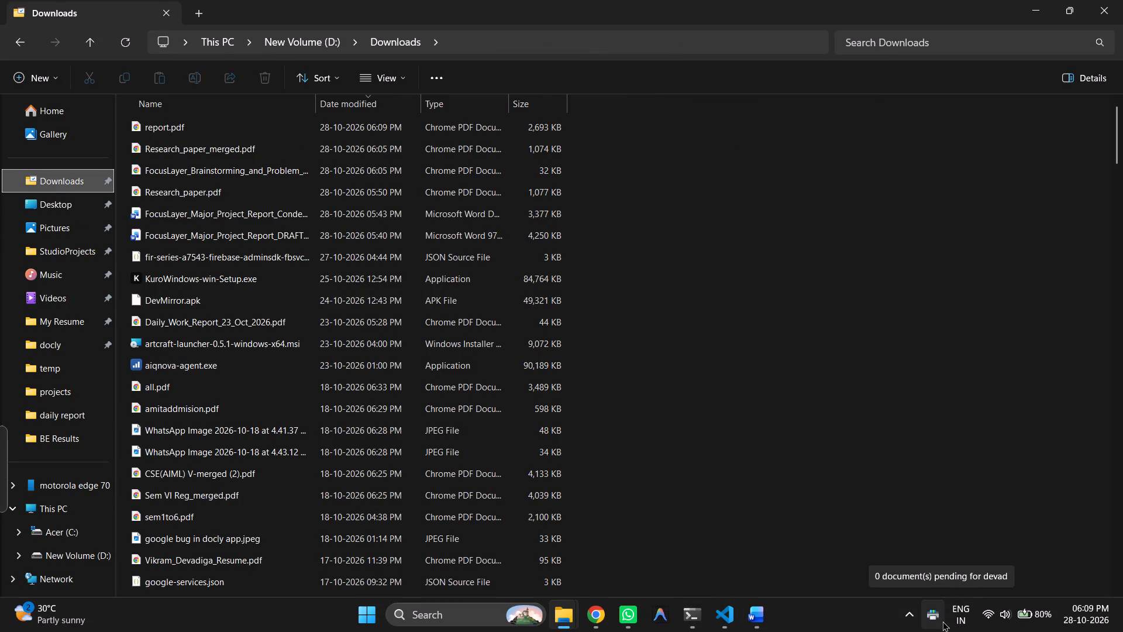
double_click(178, 124)
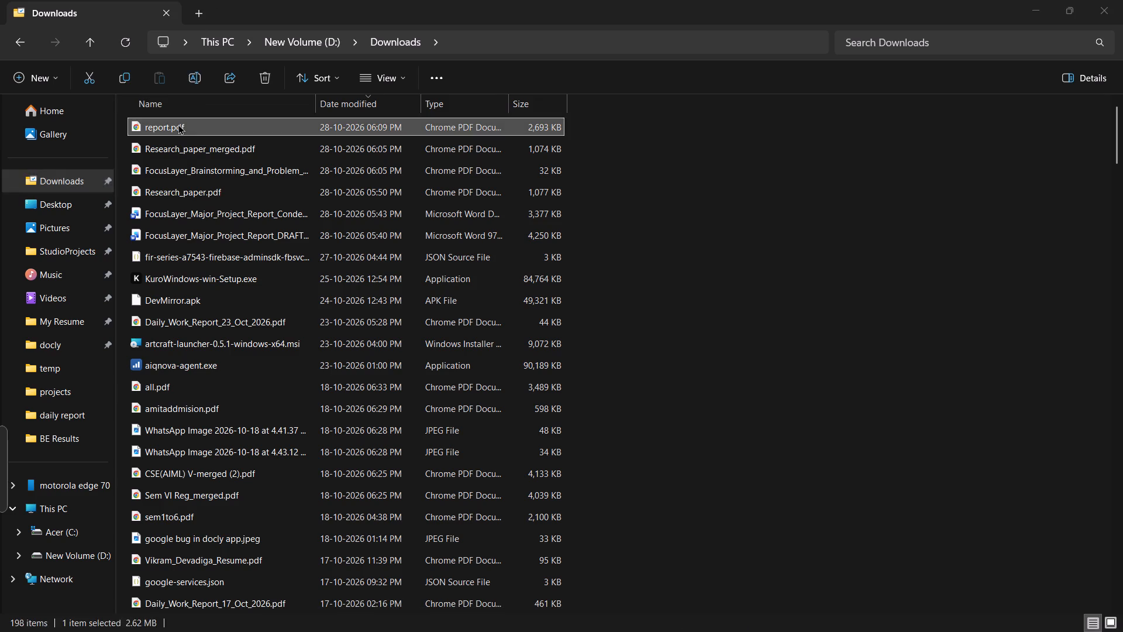
Examine the layout of report.pdf from the front pages through the Chapter 2 comparison table.
scroll(576, 263, down, 13)
scroll(580, 258, up, 2)
scroll(580, 259, down, 20)
scroll(580, 259, down, 8)
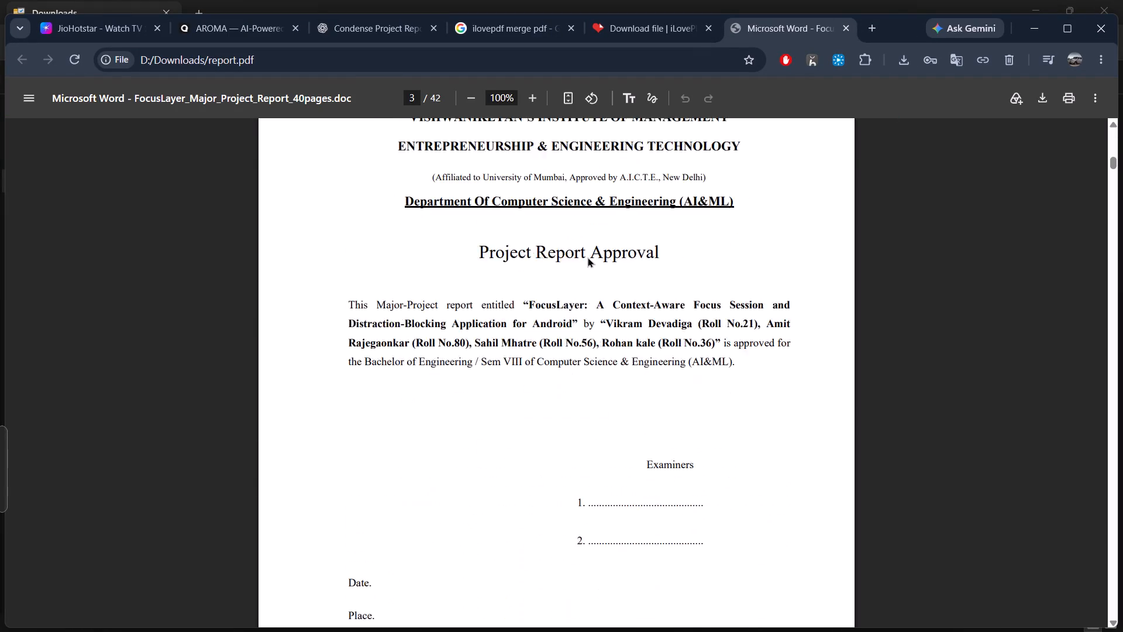
scroll(587, 257, down, 20)
scroll(587, 257, down, 12)
scroll(595, 266, up, 1)
scroll(595, 266, down, 8)
scroll(598, 261, up, 1)
scroll(601, 260, down, 20)
scroll(601, 260, down, 14)
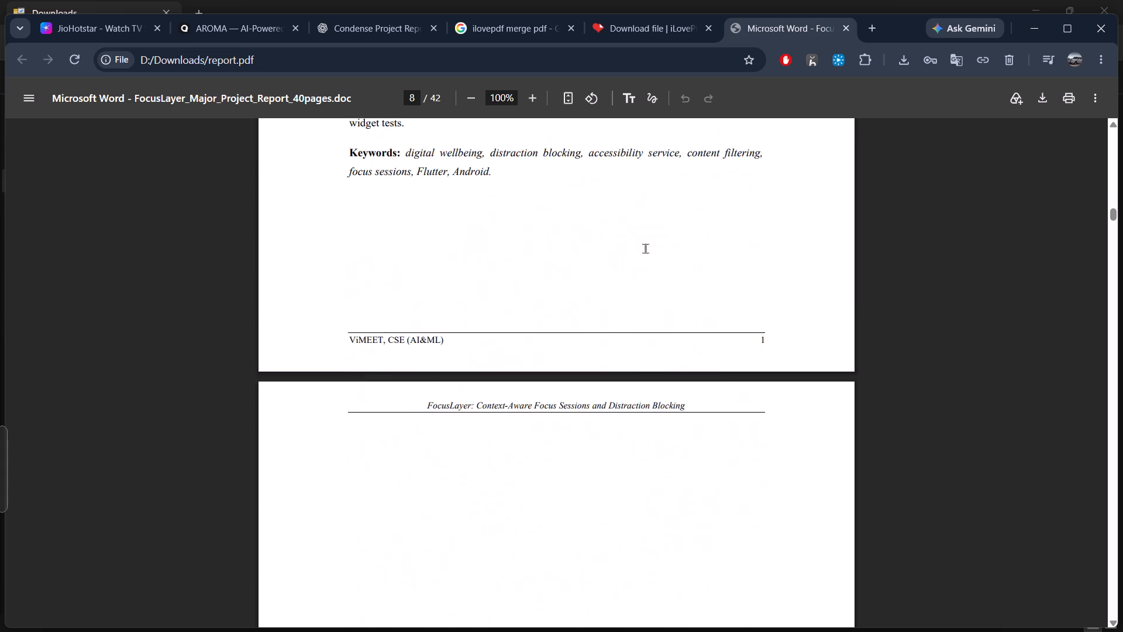
scroll(645, 248, down, 10)
scroll(636, 262, up, 1)
scroll(635, 265, down, 8)
scroll(634, 283, up, 1)
scroll(633, 284, down, 20)
scroll(633, 284, down, 20)
scroll(633, 284, down, 6)
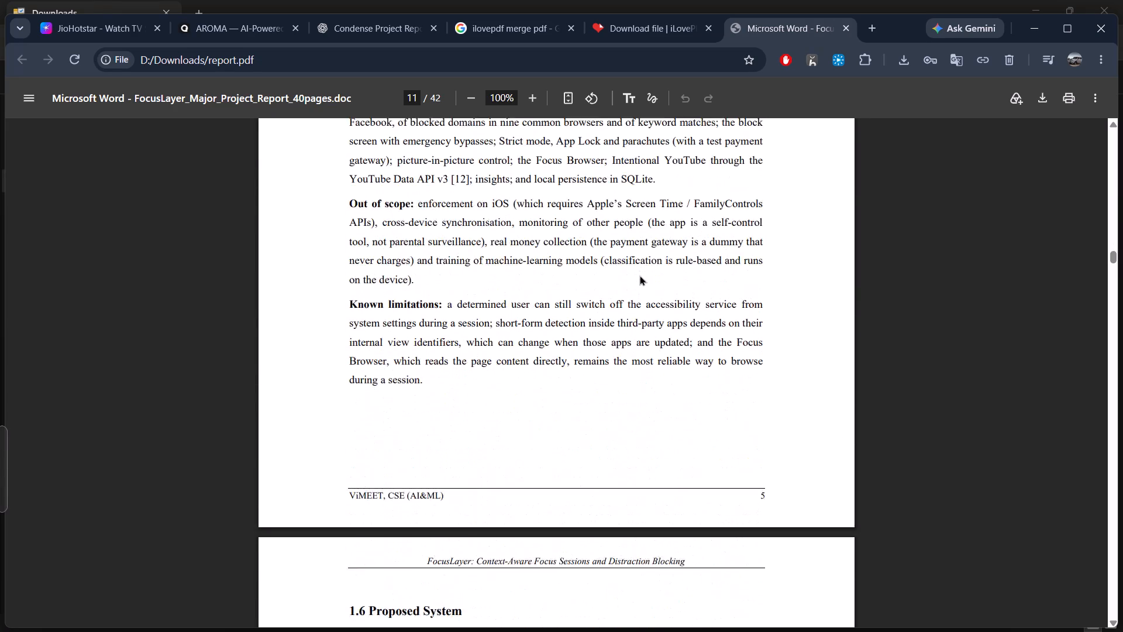
scroll(639, 275, down, 11)
scroll(640, 276, up, 3)
scroll(640, 276, down, 1)
scroll(640, 276, up, 2)
drag(528, 266, 521, 206)
scroll(546, 211, down, 16)
scroll(547, 215, up, 1)
scroll(547, 212, down, 20)
scroll(547, 212, down, 20)
scroll(547, 212, down, 20)
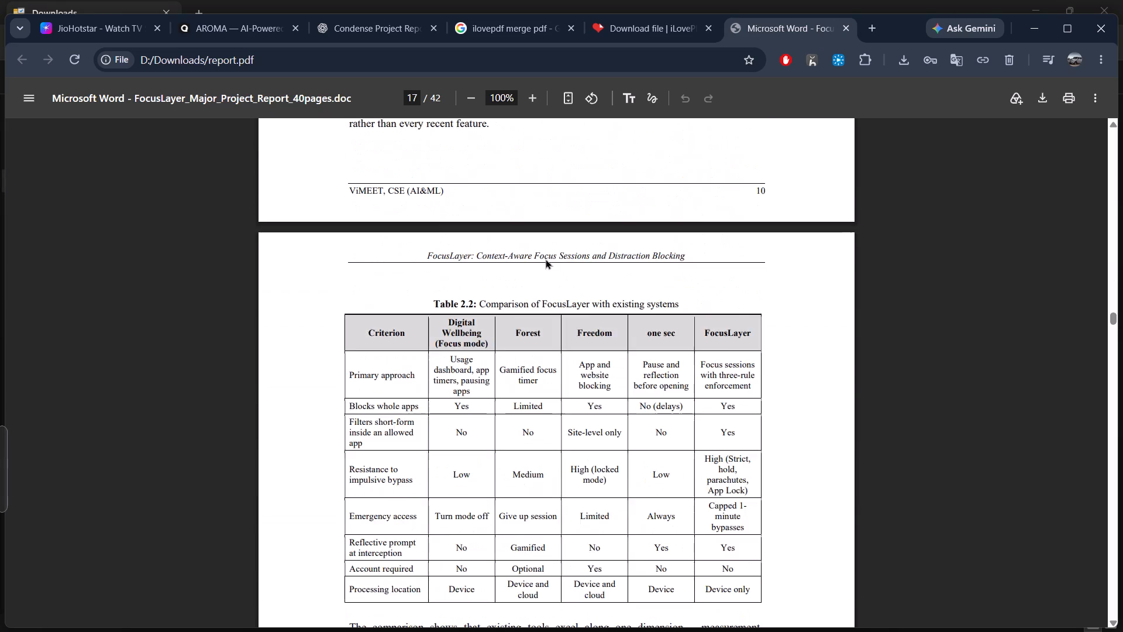
scroll(545, 259, down, 7)
Check the layout of the tables and diagrams in the later pages of report.pdf at 50% zoom.
triple_click(469, 95)
double_click(469, 95)
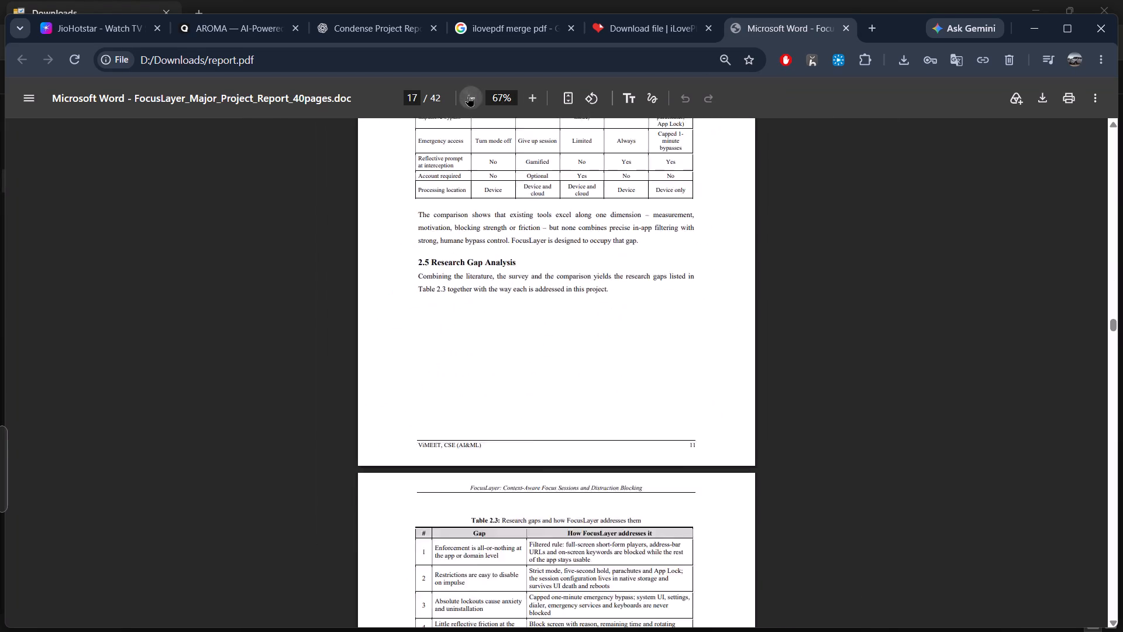
scroll(718, 419, down, 20)
scroll(718, 419, down, 20)
scroll(718, 419, down, 2)
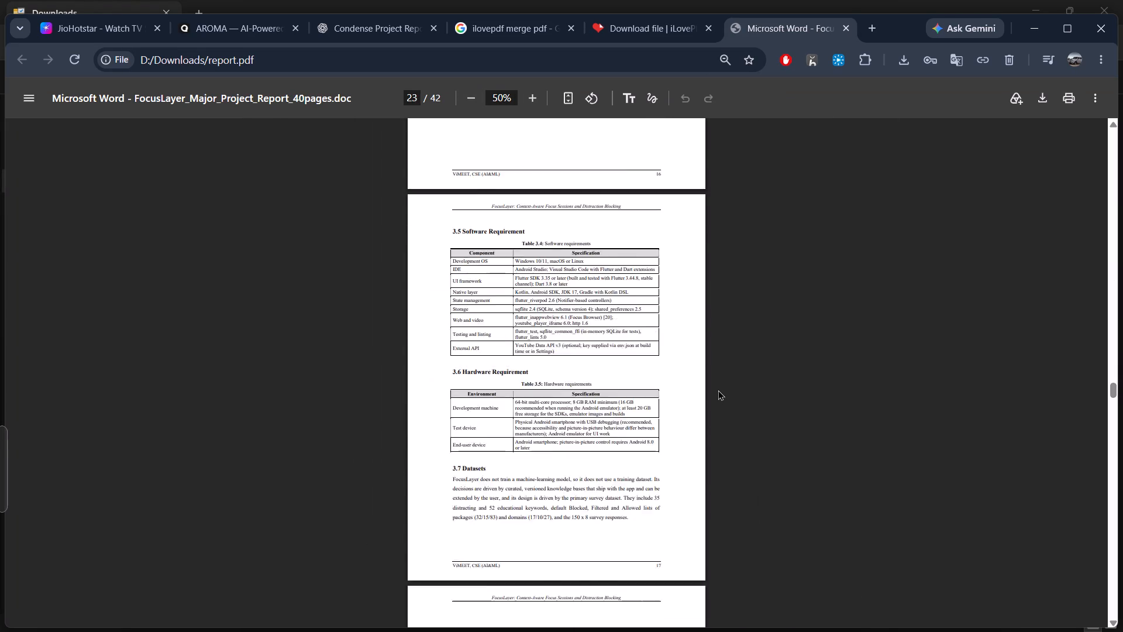
scroll(718, 390, down, 20)
scroll(718, 390, down, 4)
scroll(718, 389, up, 1)
scroll(1011, 293, down, 20)
scroll(1011, 293, down, 1)
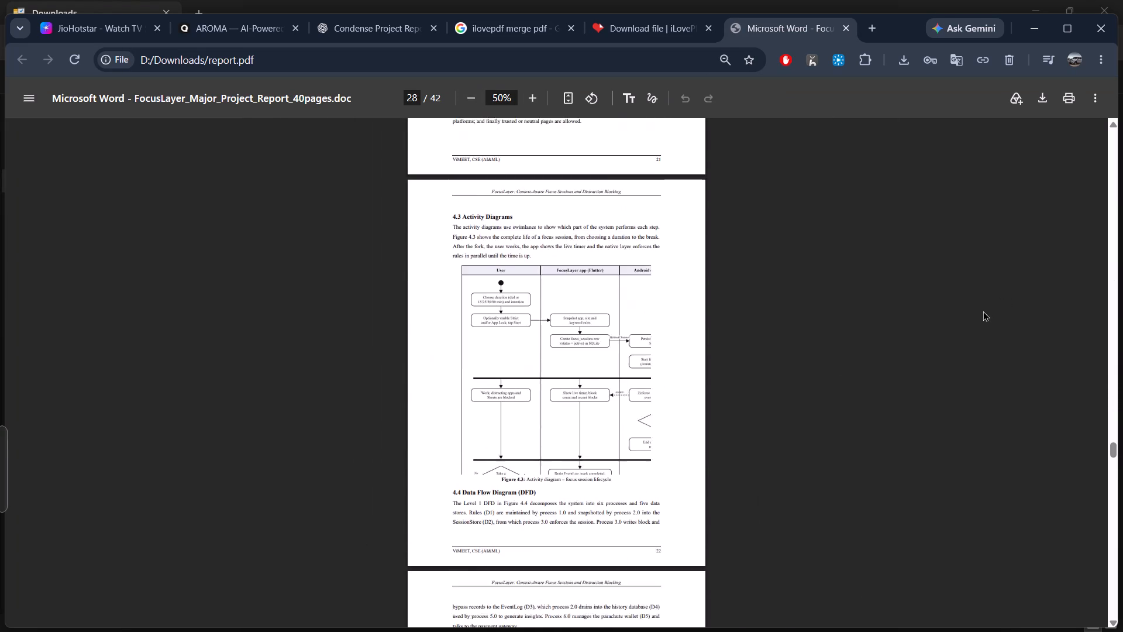
scroll(983, 311, down, 16)
Minimise the PDF's browser window and switch back to the FocusLayer report in Word.
click(1042, 30)
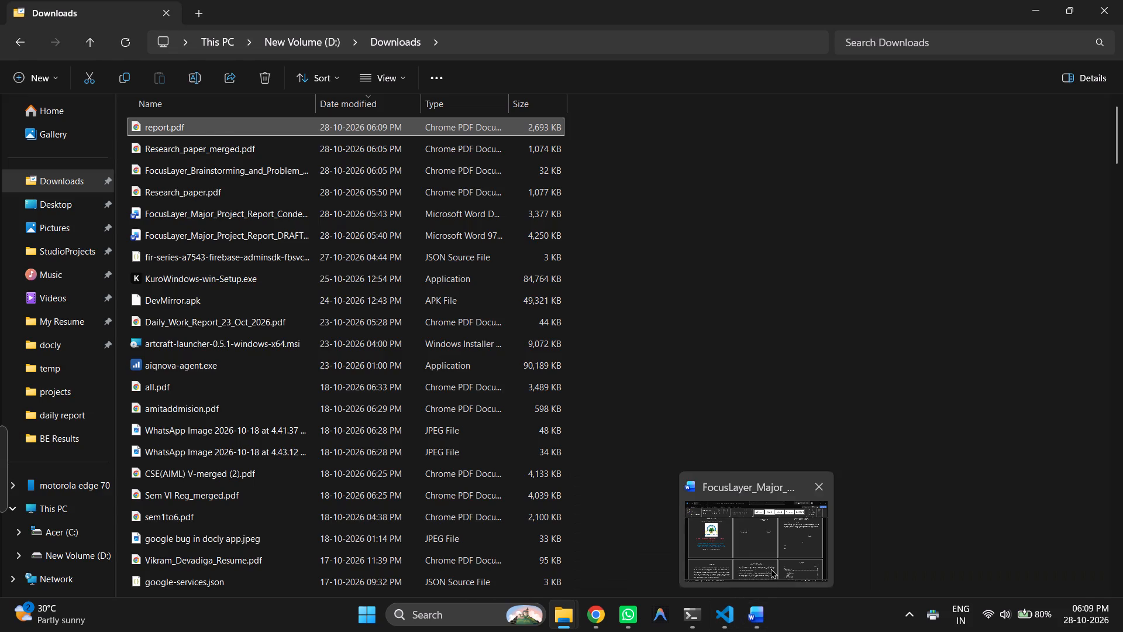
click(770, 568)
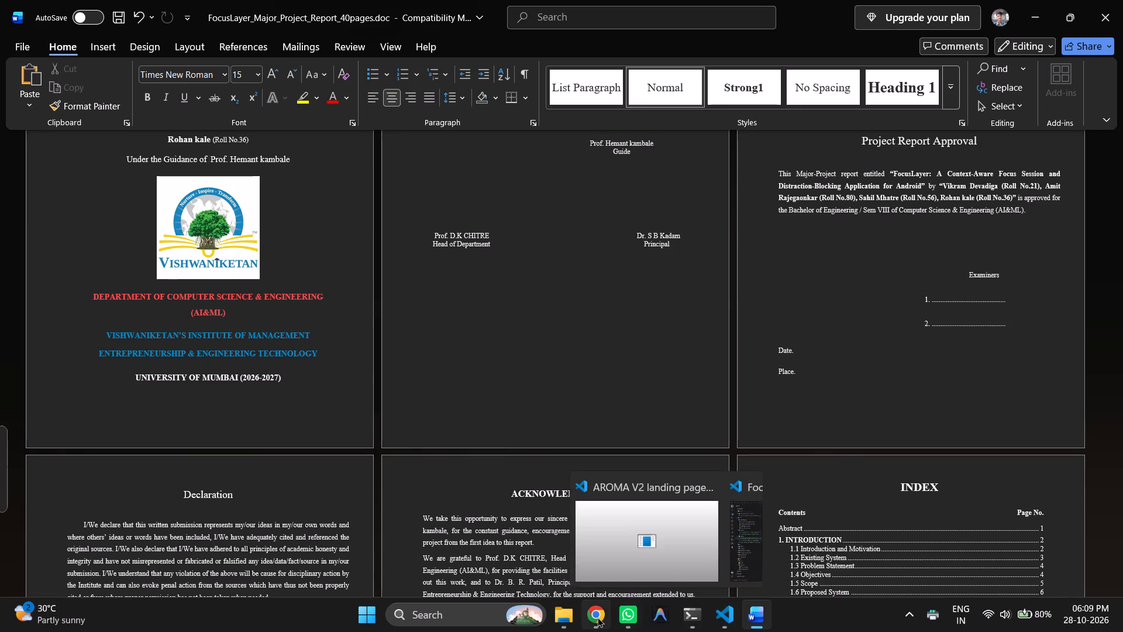
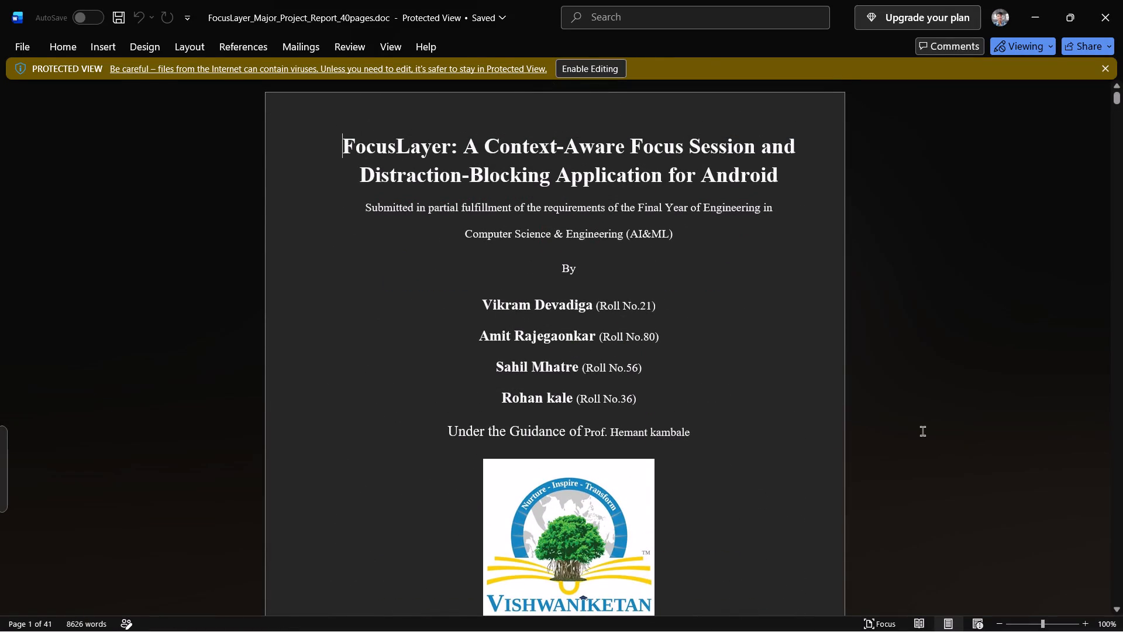
Take the FocusLayer major project report out of Protected View so the document can be edited.
ctrl+scroll(922, 431, down, 9)
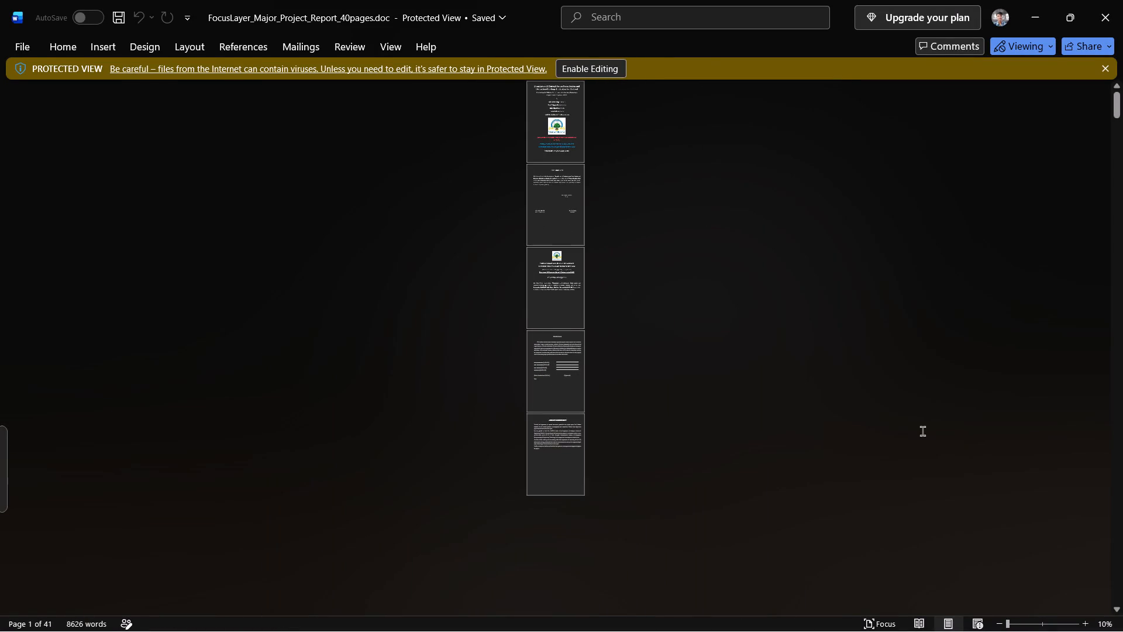
click(611, 63)
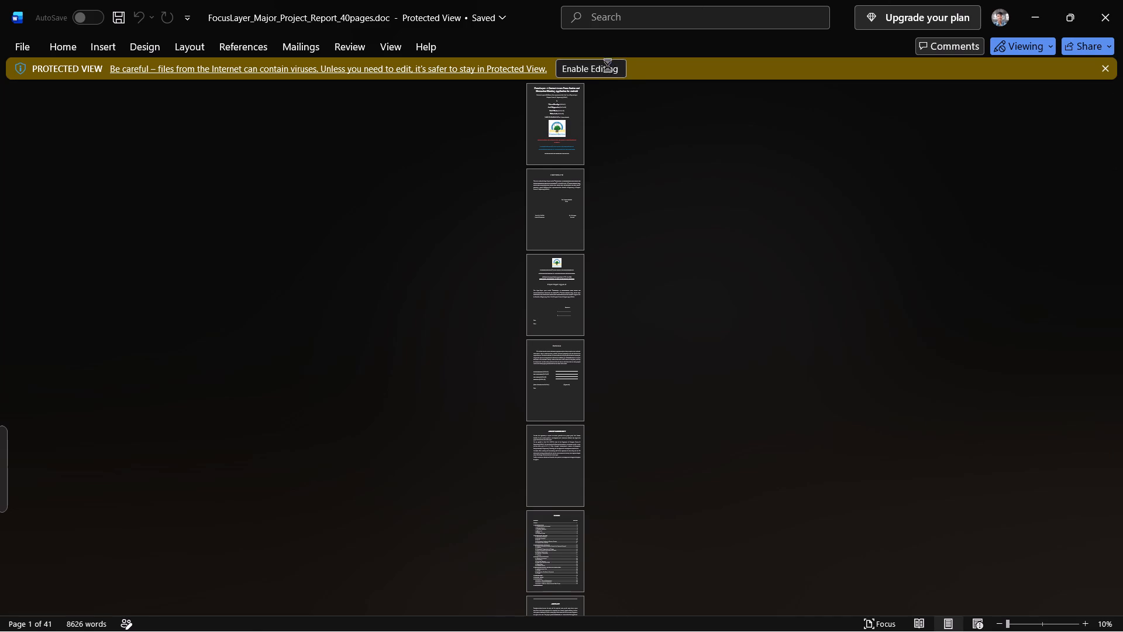
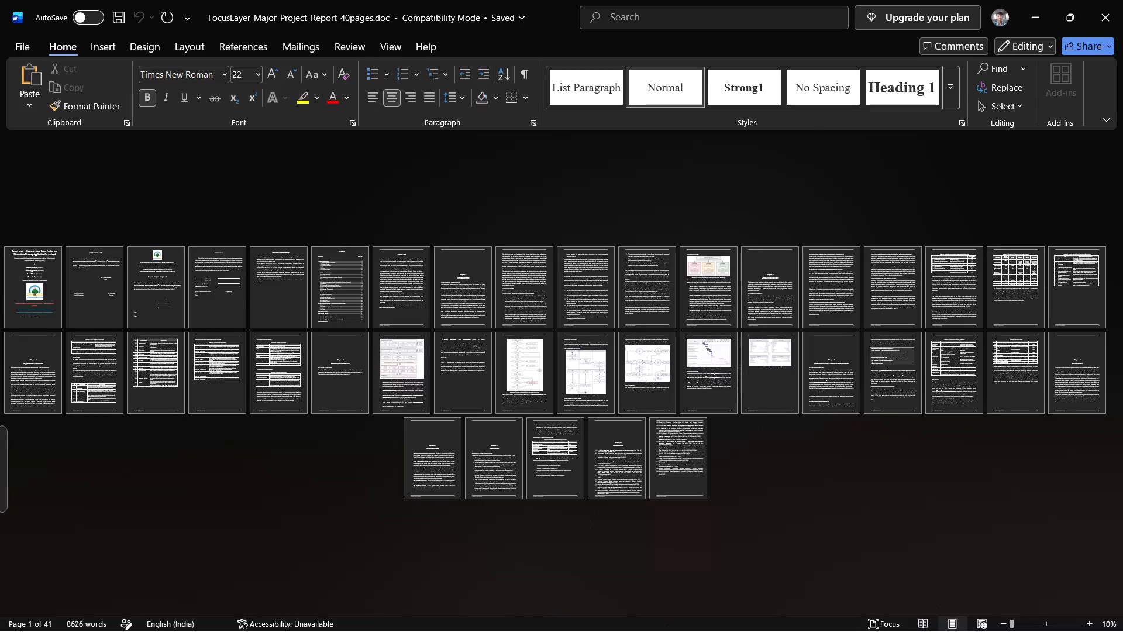
Review the page layout of the FocusLayer Word report, from the cover and certificate pages through the index.
scroll(536, 291, right, 1)
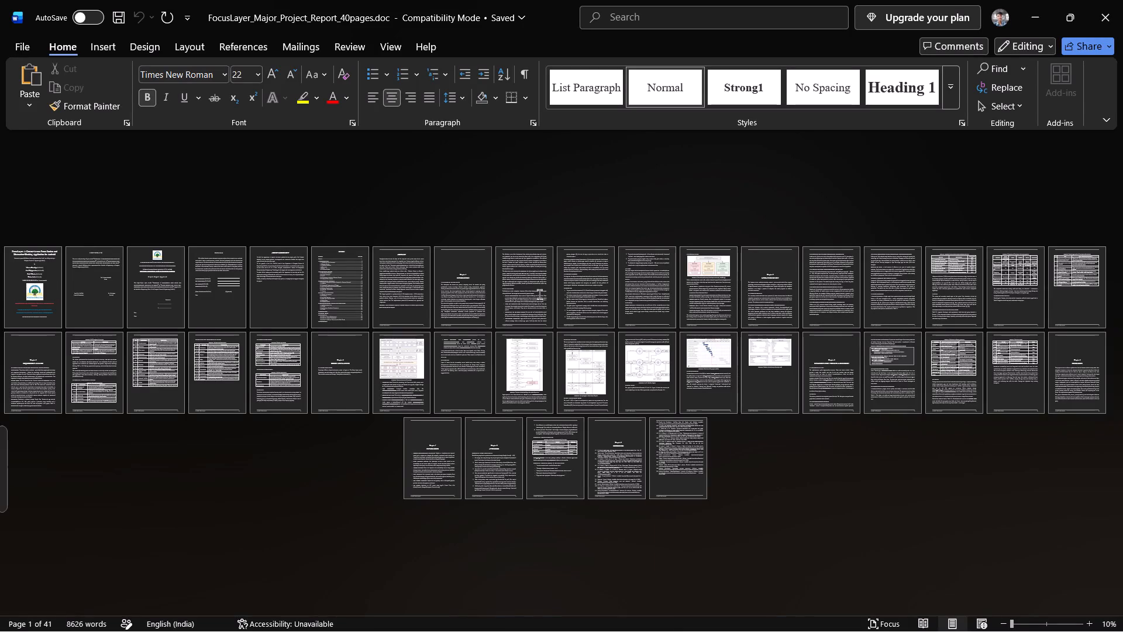
scroll(539, 294, right, 1)
ctrl+scroll(539, 294, up, 1)
ctrl+scroll(539, 294, right, 1)
ctrl+scroll(539, 294, up, 1)
ctrl+scroll(539, 294, right, 1)
ctrl+scroll(539, 294, down, 2)
scroll(539, 294, right, 1)
ctrl+scroll(539, 294, up, 1)
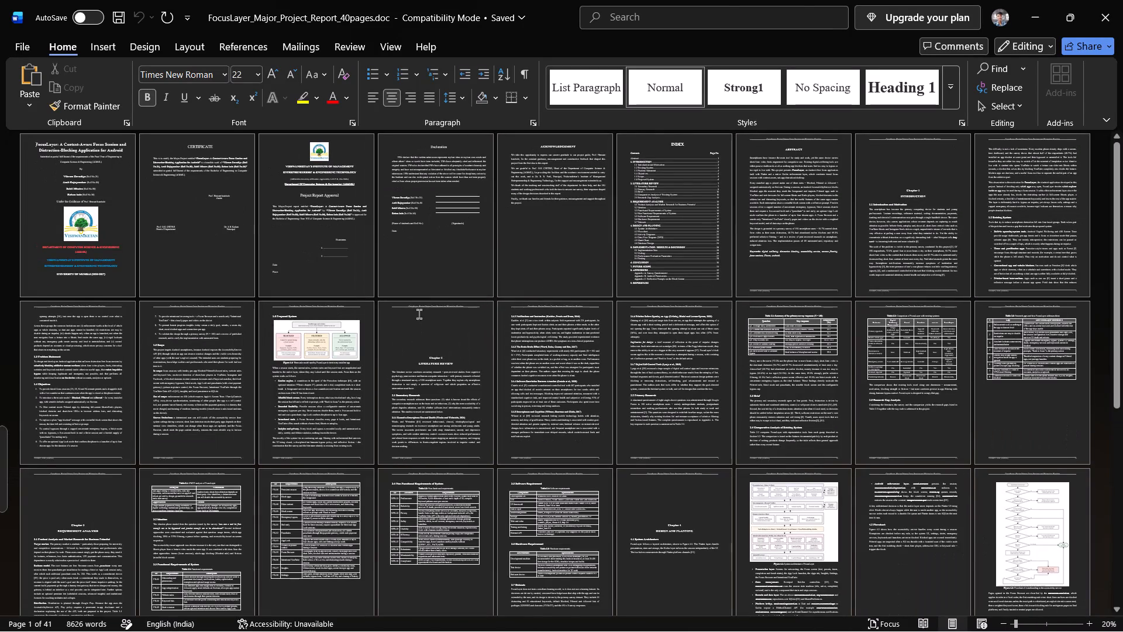
click(97, 201)
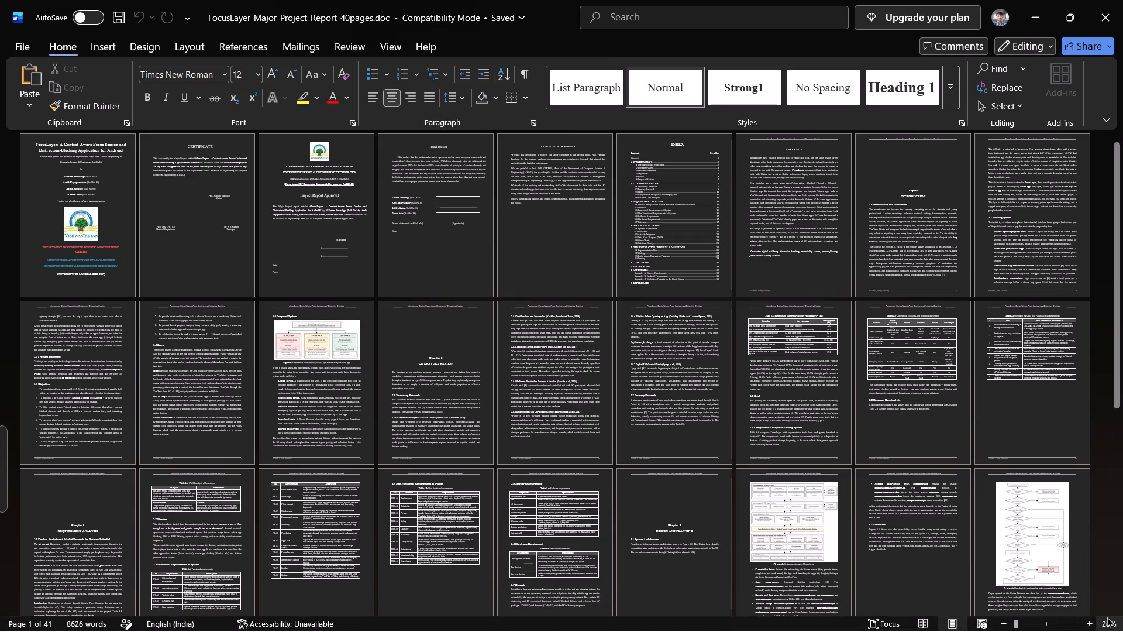
double_click(1096, 624)
drag(1096, 624, 1085, 622)
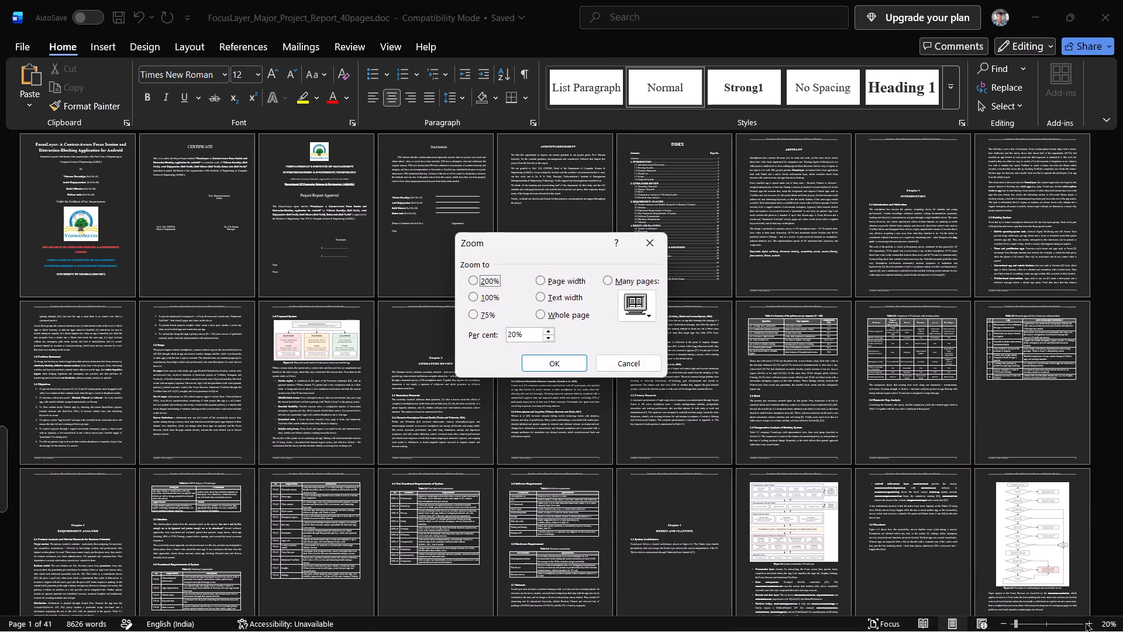
drag(1085, 622, 1085, 621)
double_click(1085, 621)
key(Escape)
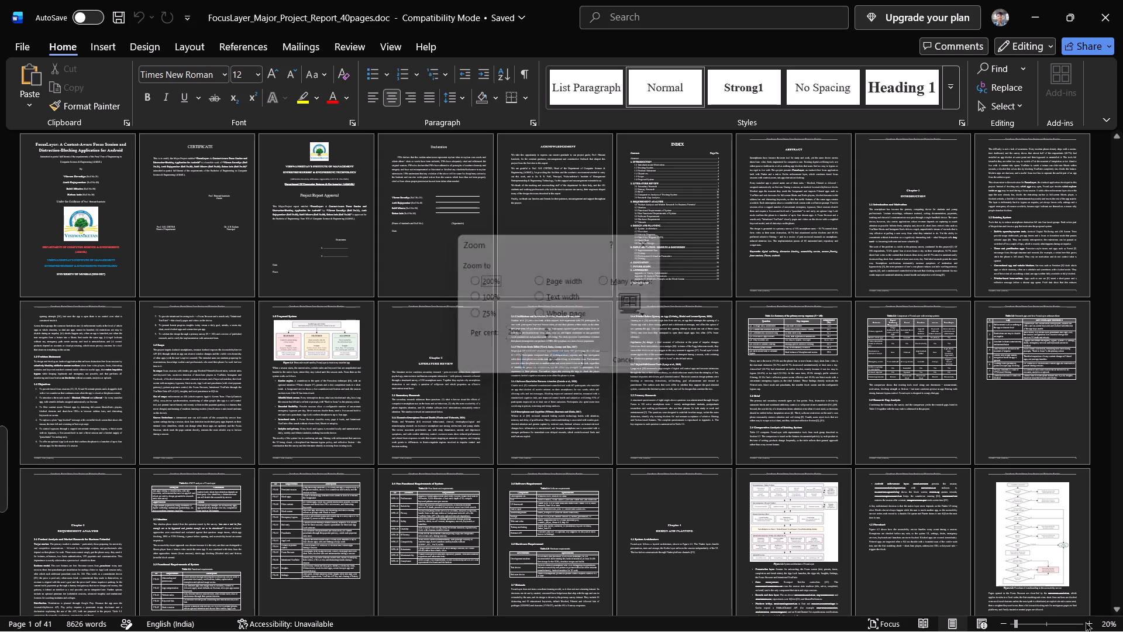
triple_click(1085, 621)
double_click(1085, 621)
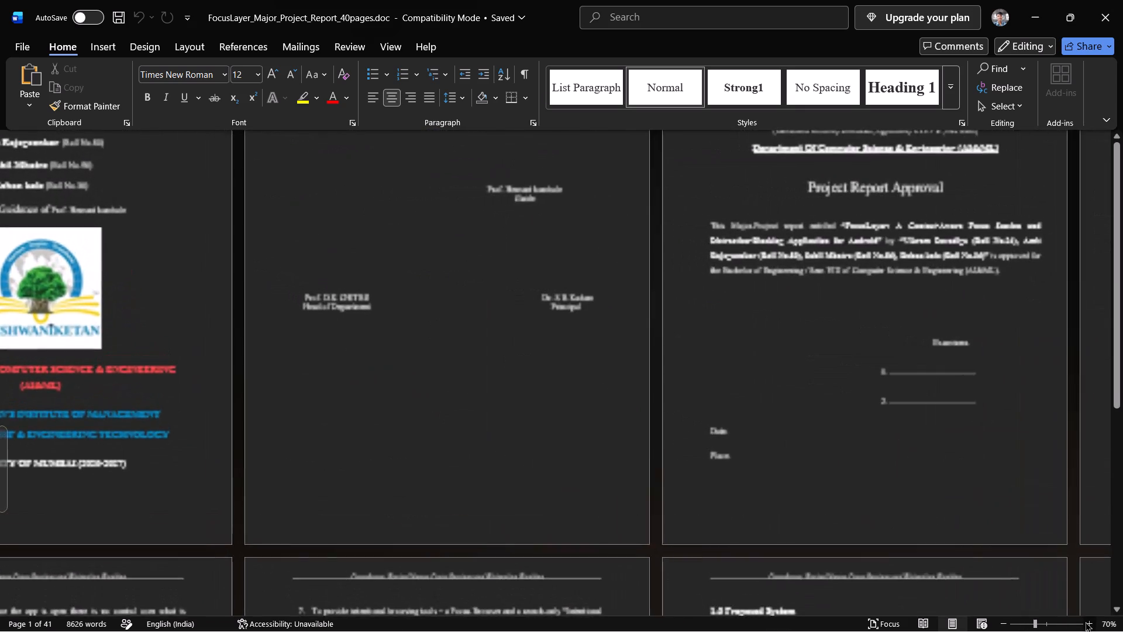
triple_click(1085, 621)
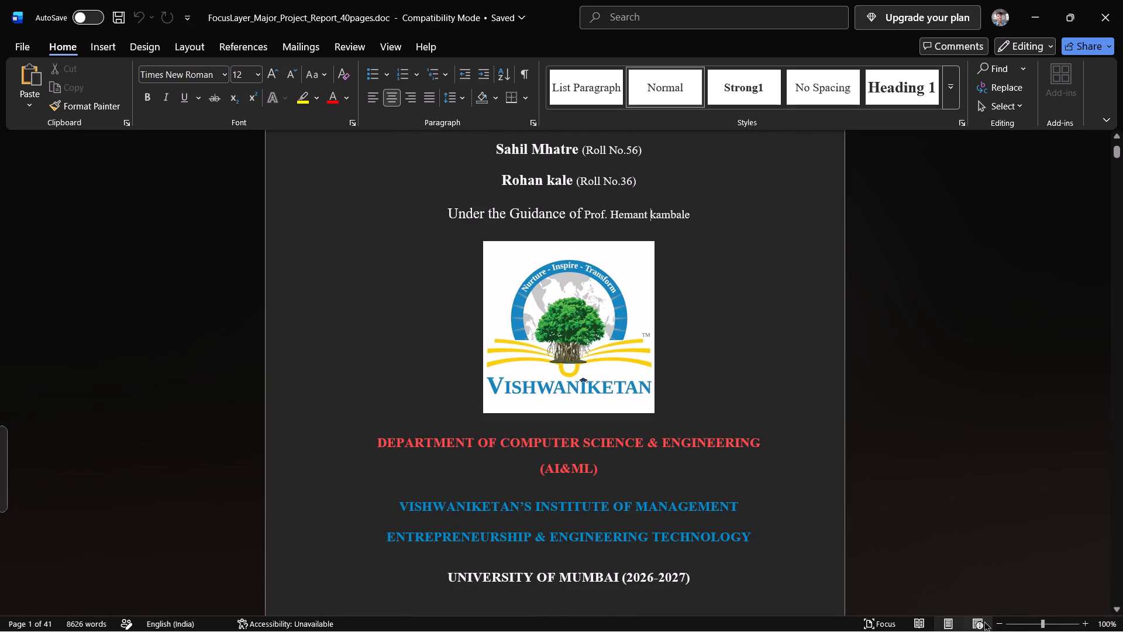
triple_click(998, 622)
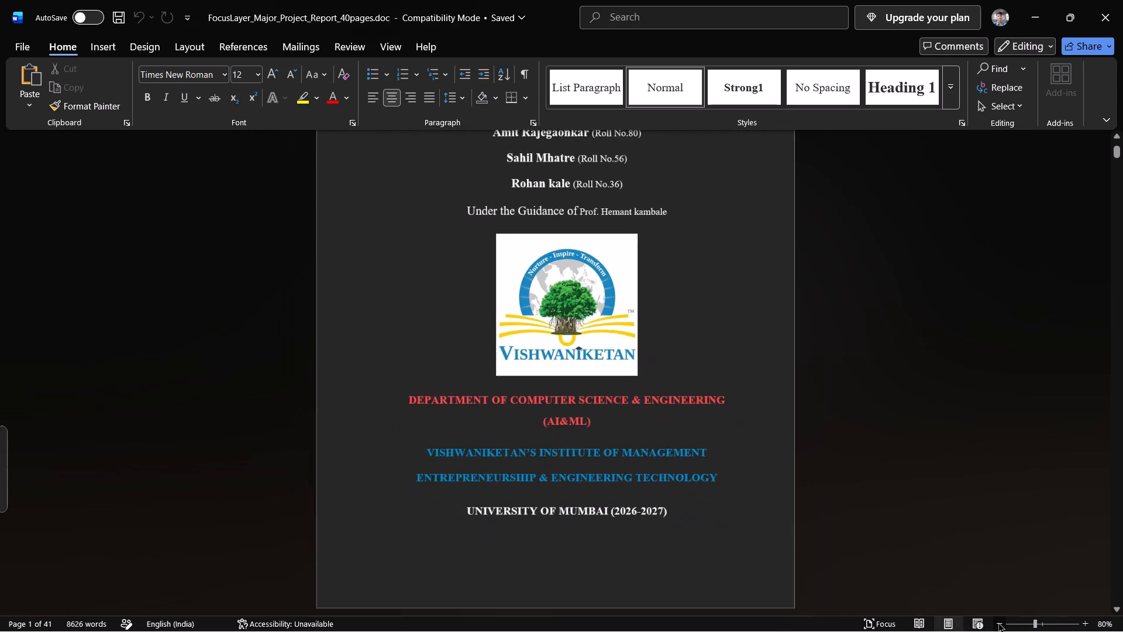
click(998, 622)
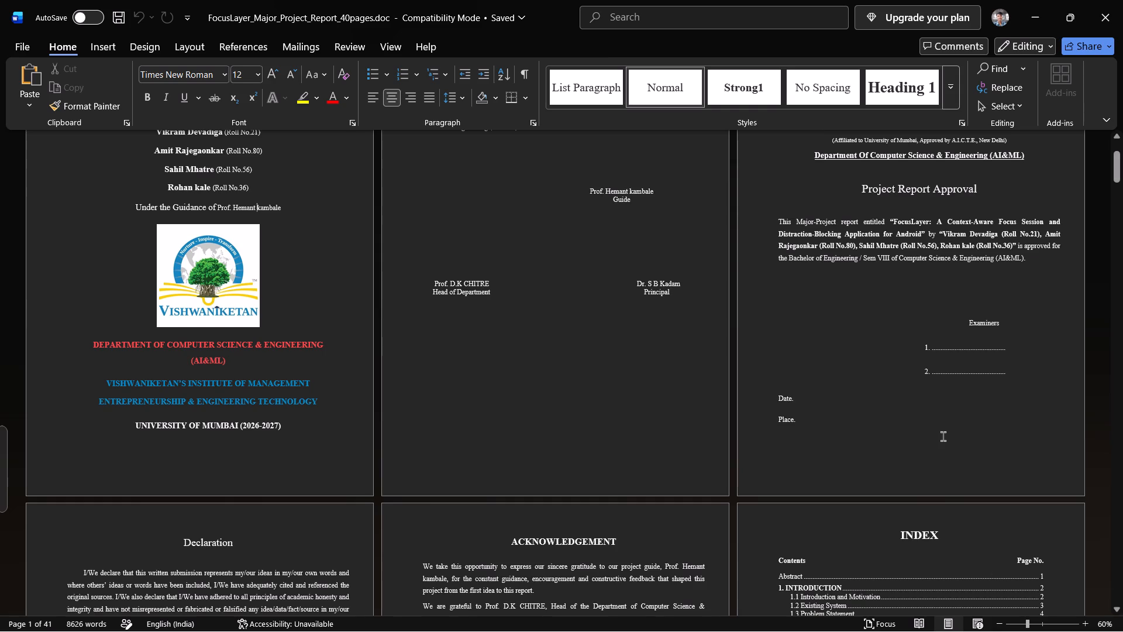
scroll(943, 436, up, 9)
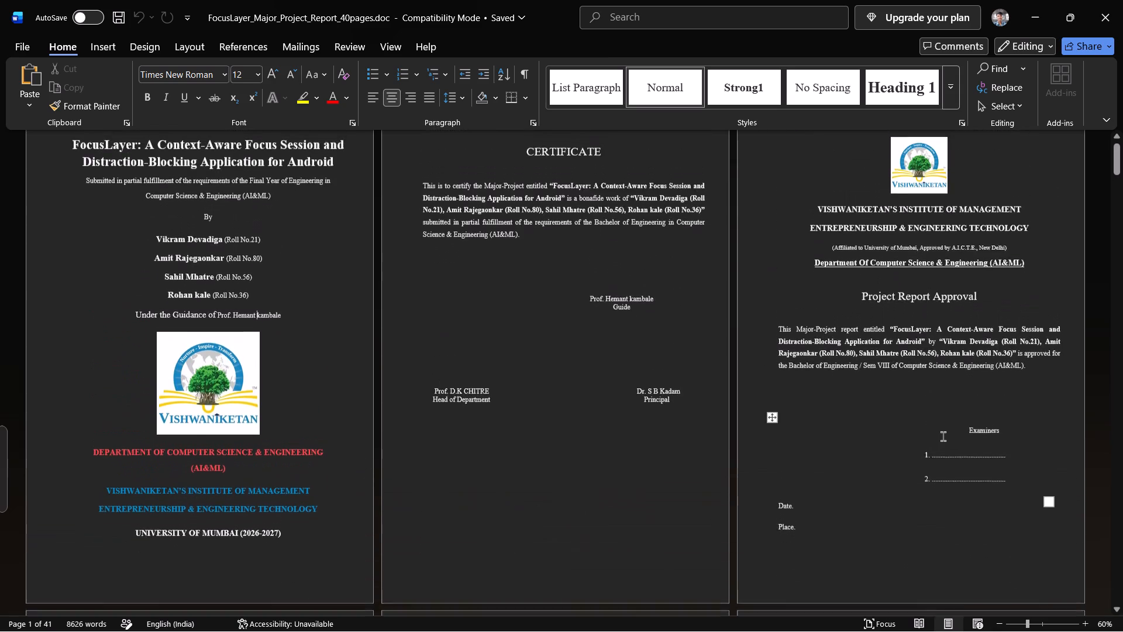
scroll(943, 436, up, 4)
scroll(943, 436, down, 8)
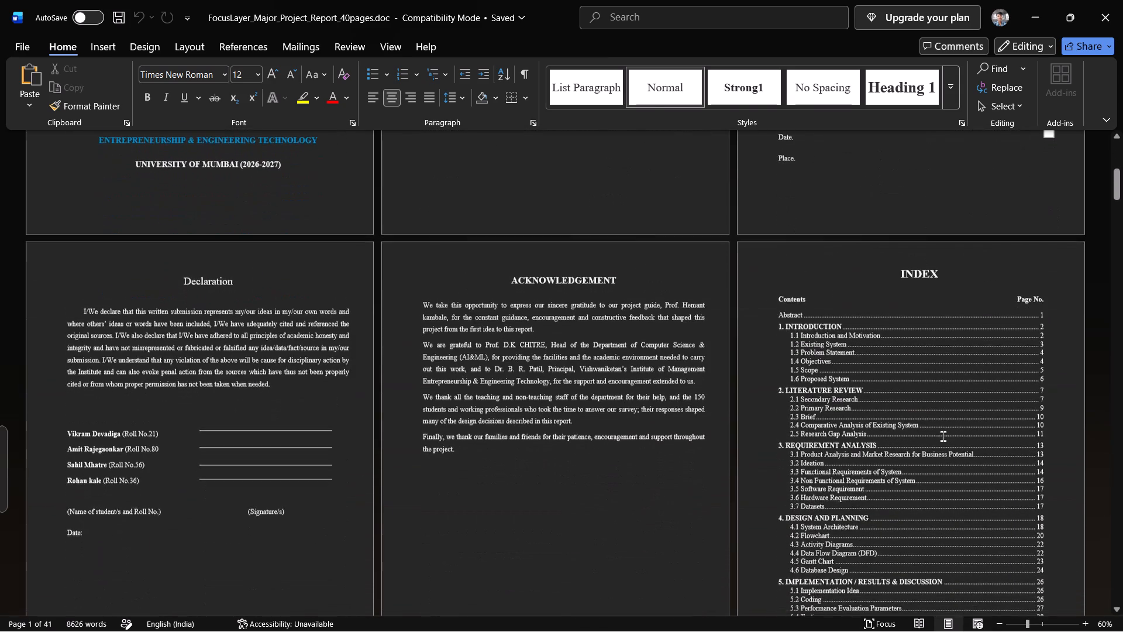
scroll(943, 436, down, 10)
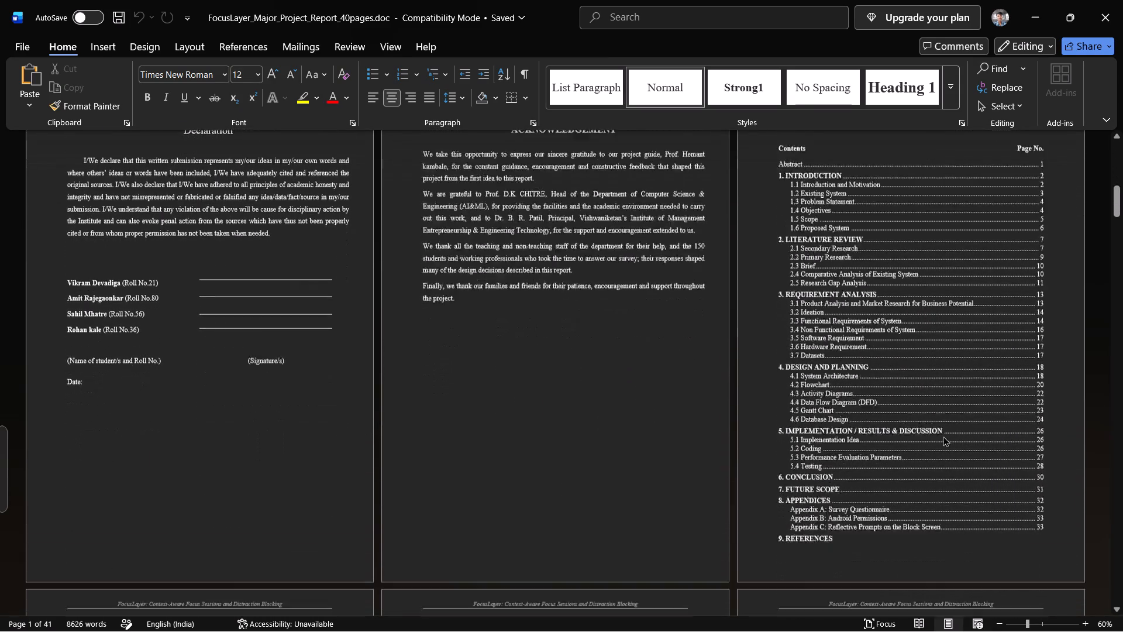
scroll(943, 436, down, 6)
ctrl+scroll(943, 436, down, 6)
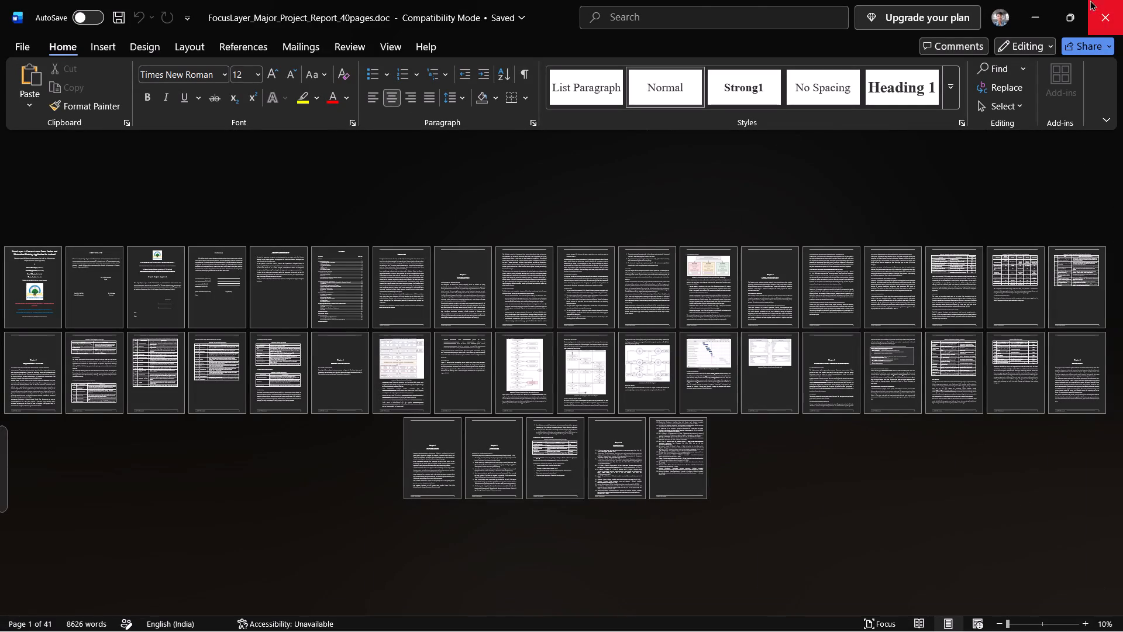
Switch to Chrome and examine the exported report.pdf, from the diagram pages back to the cover, certificate and approval pages.
click(1036, 6)
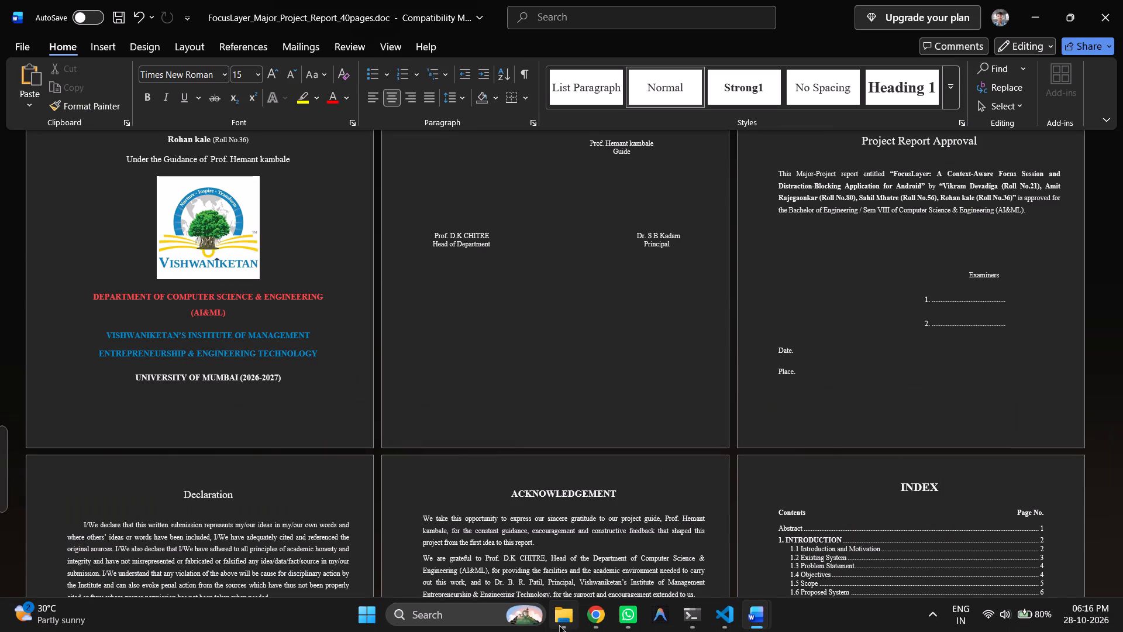
click(598, 624)
scroll(646, 311, up, 20)
scroll(646, 311, up, 5)
middle_click(691, 176)
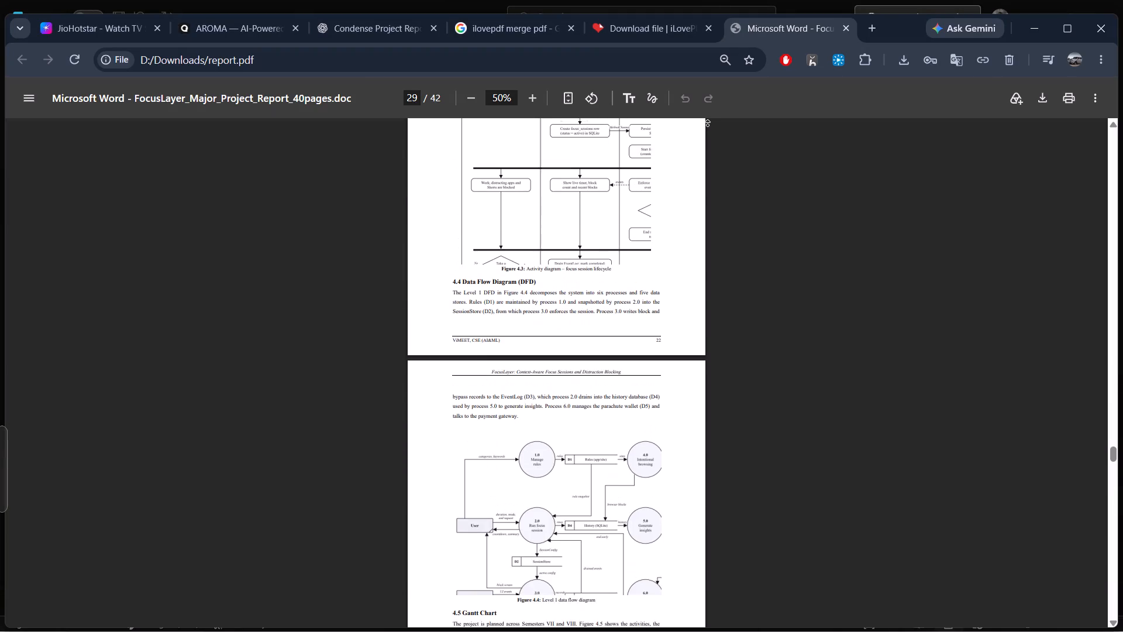
scroll(708, 125, up, 2)
scroll(708, 125, up, 20)
scroll(708, 125, up, 1)
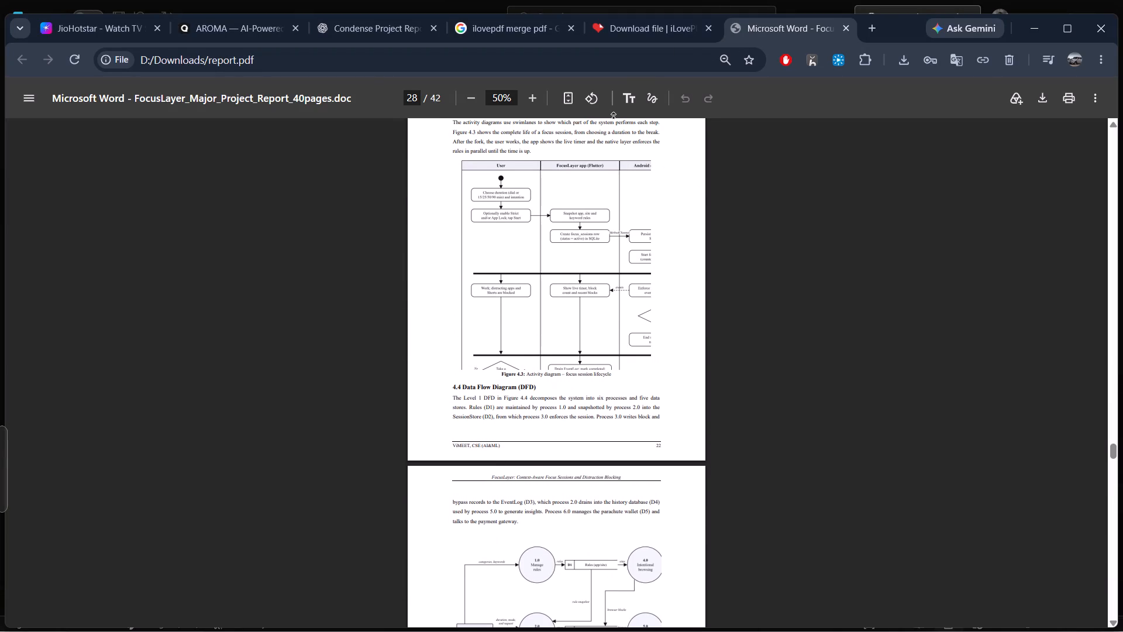
click(614, 118)
scroll(614, 118, up, 20)
scroll(614, 118, up, 8)
scroll(744, 317, up, 17)
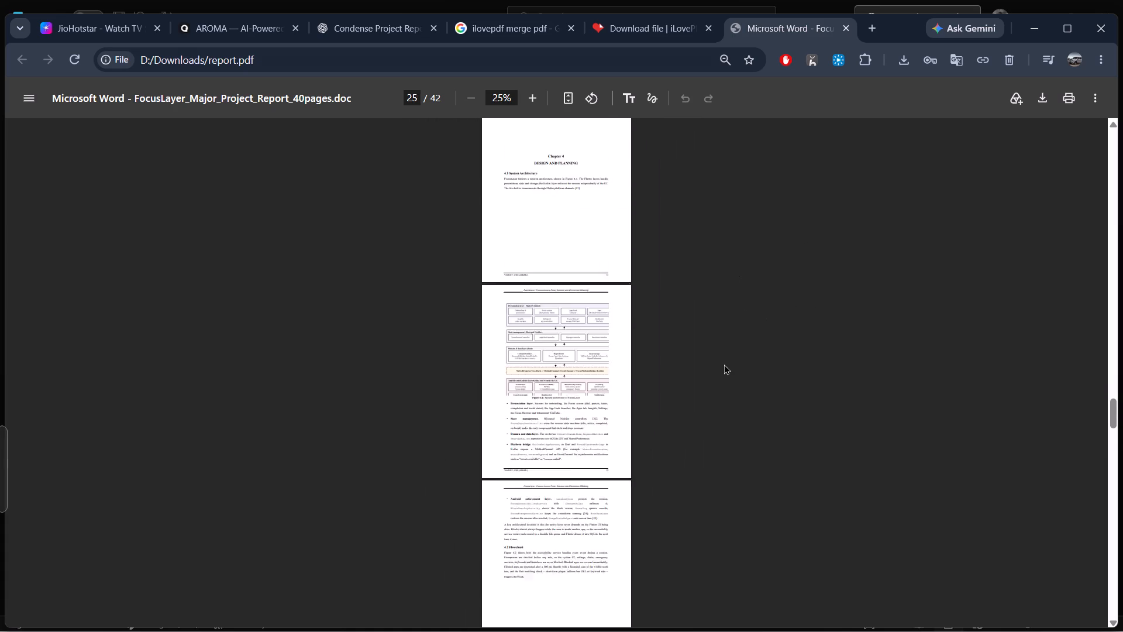
scroll(724, 364, up, 20)
scroll(724, 364, up, 20)
scroll(724, 364, up, 5)
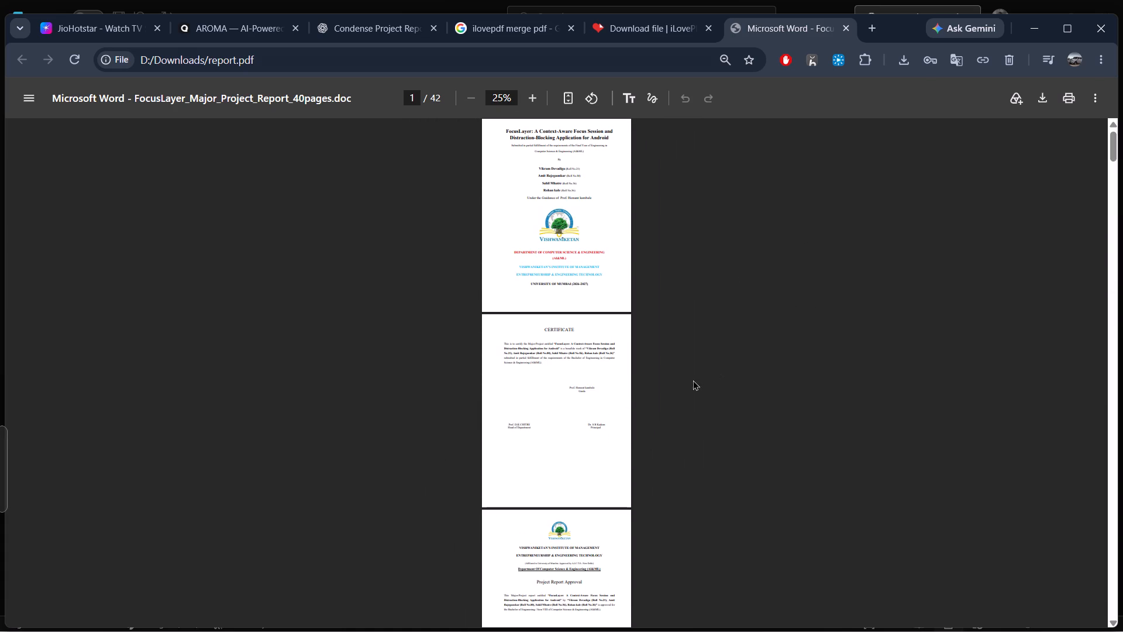
scroll(625, 394, down, 3)
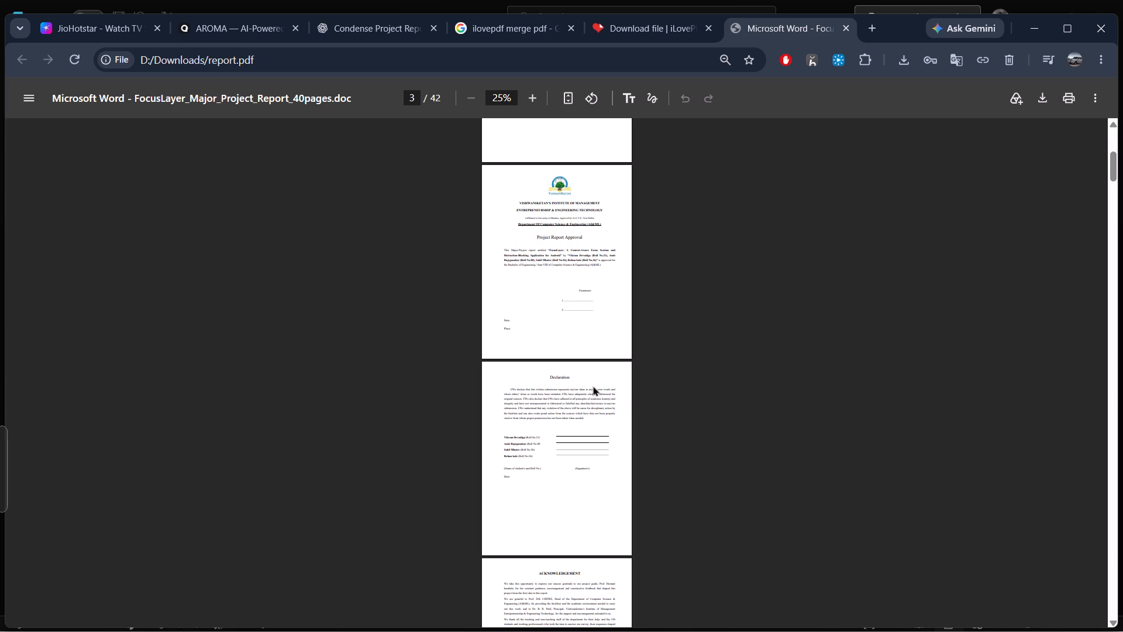
scroll(588, 386, up, 3)
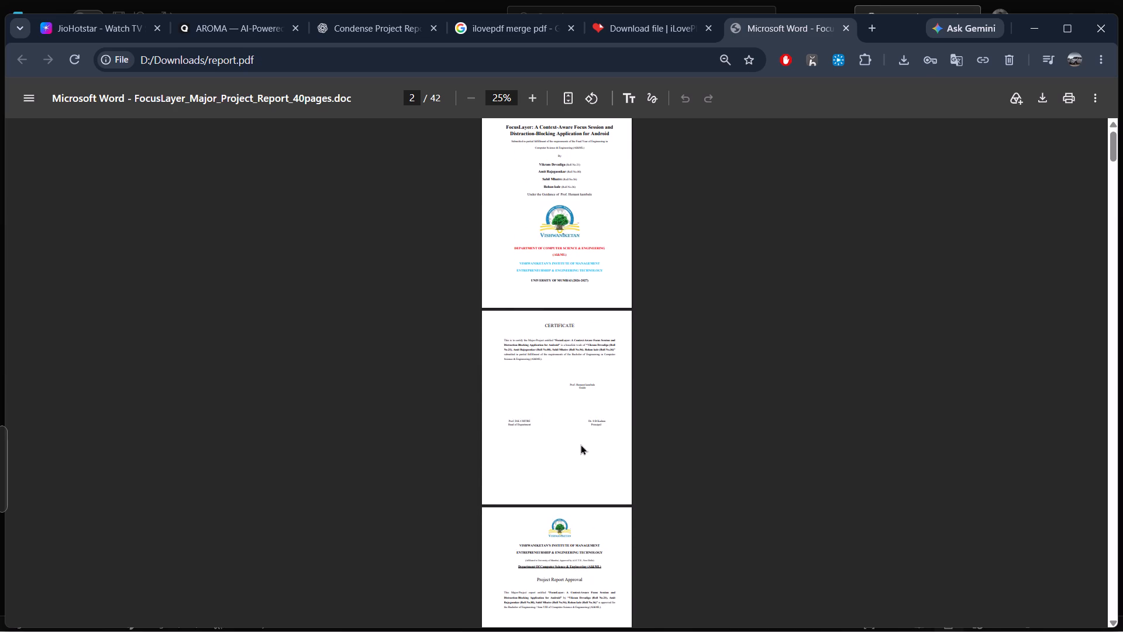
Switch back to the newly opened FocusLayer report document in Word at its front pages.
click(755, 629)
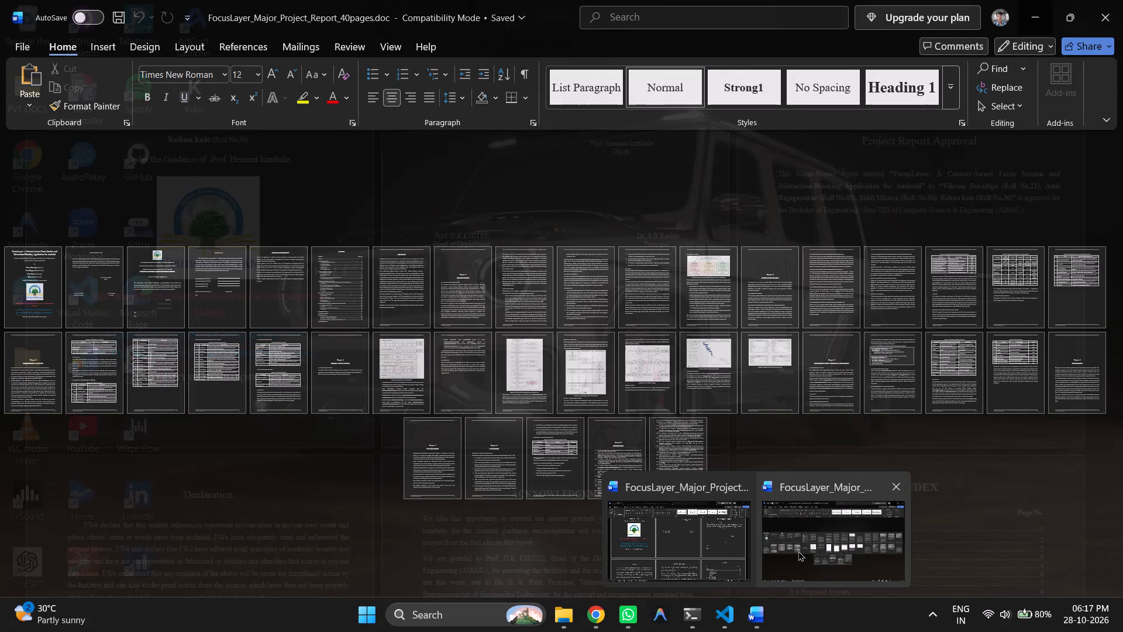
click(830, 556)
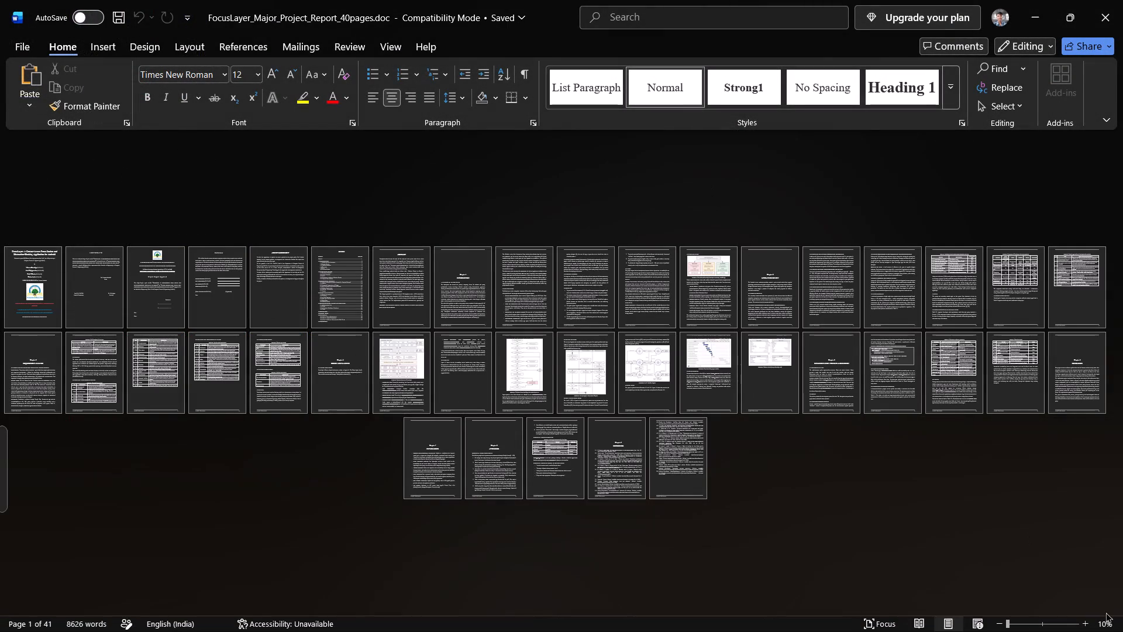
triple_click(1086, 624)
double_click(1086, 624)
click(1086, 624)
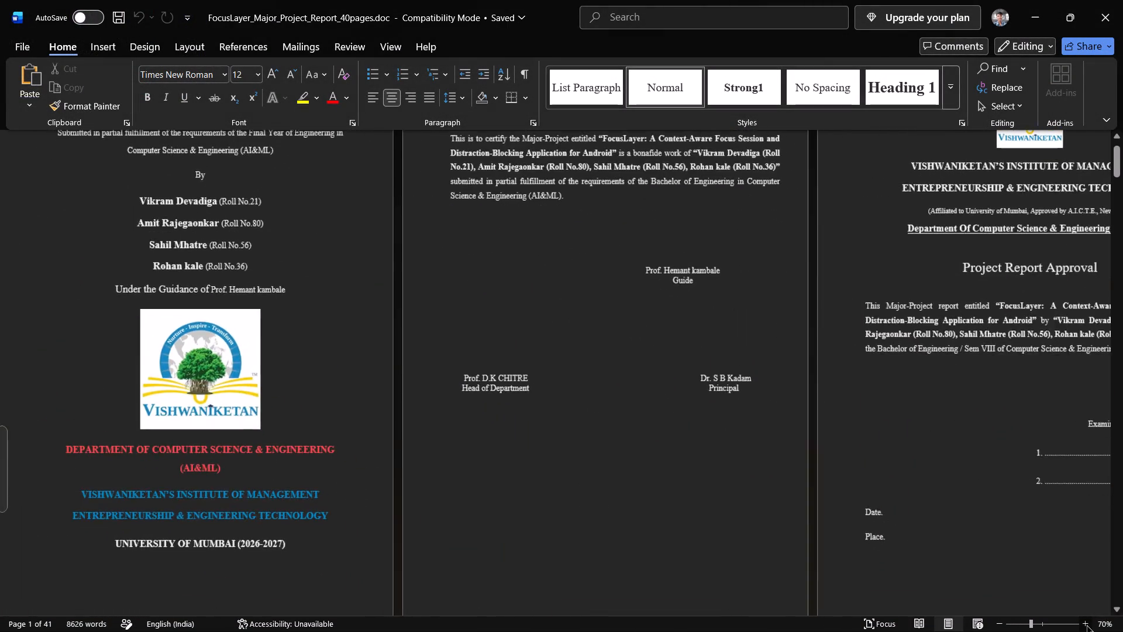
click(1086, 624)
ctrl+scroll(894, 427, down, 2)
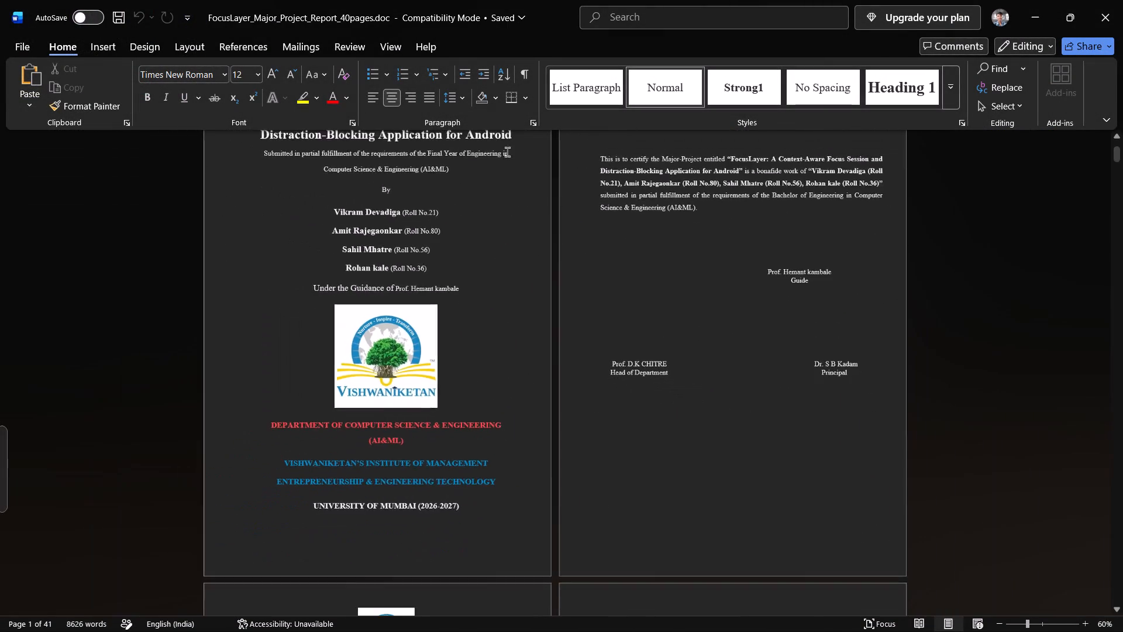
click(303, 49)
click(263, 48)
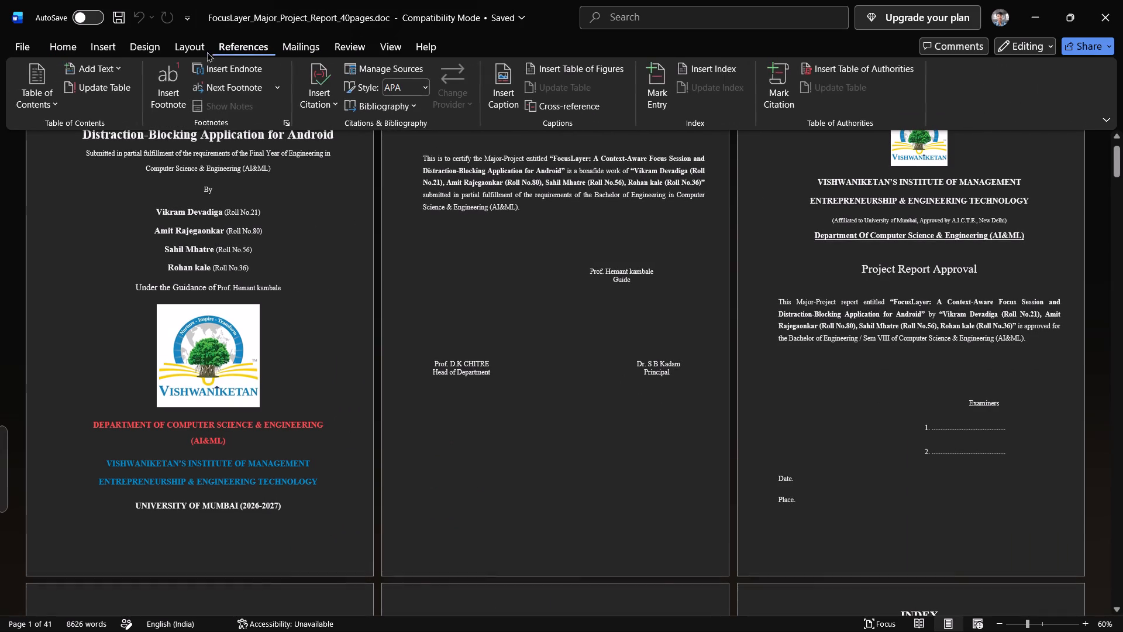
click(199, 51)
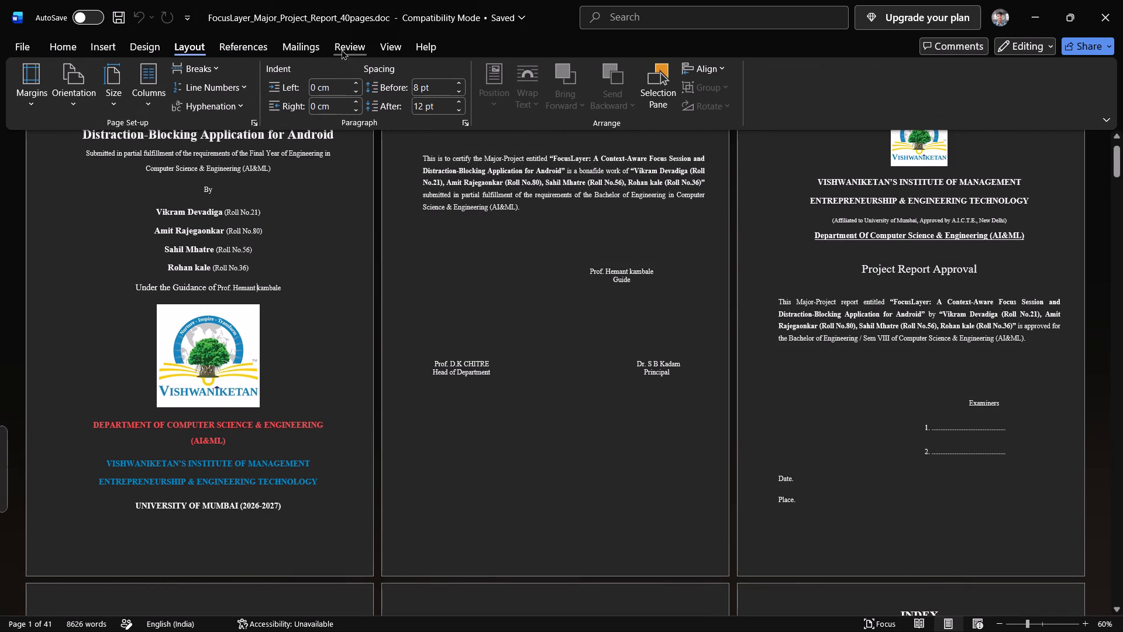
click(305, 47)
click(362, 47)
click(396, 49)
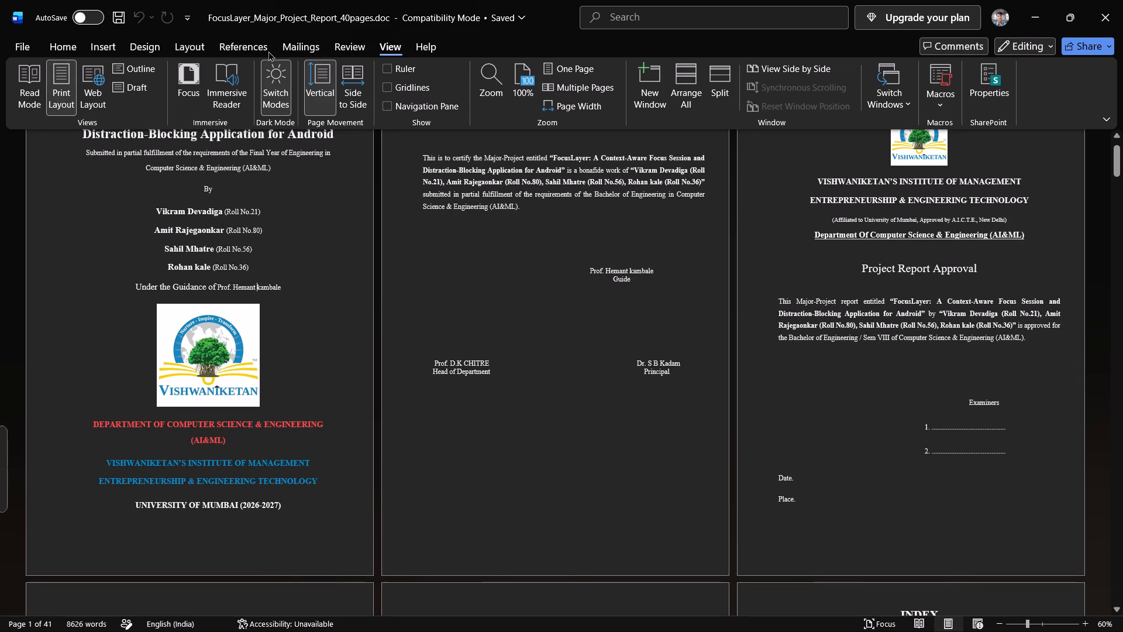
Add a Box page border with a solid ½ pt line in automatic colour to the whole document.
click(150, 43)
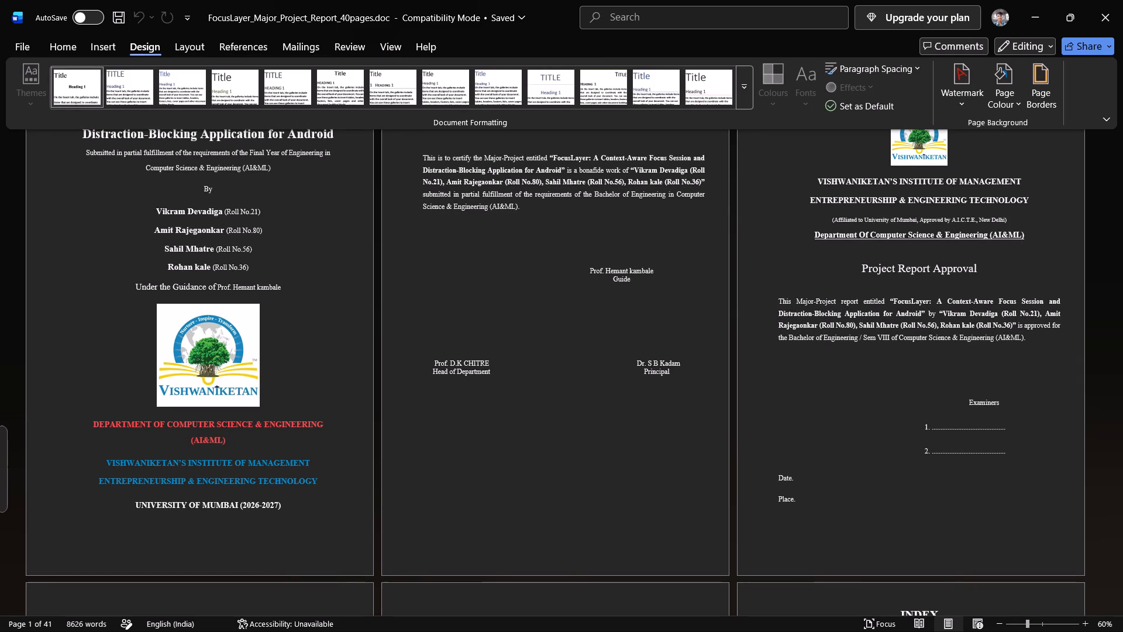
click(1040, 102)
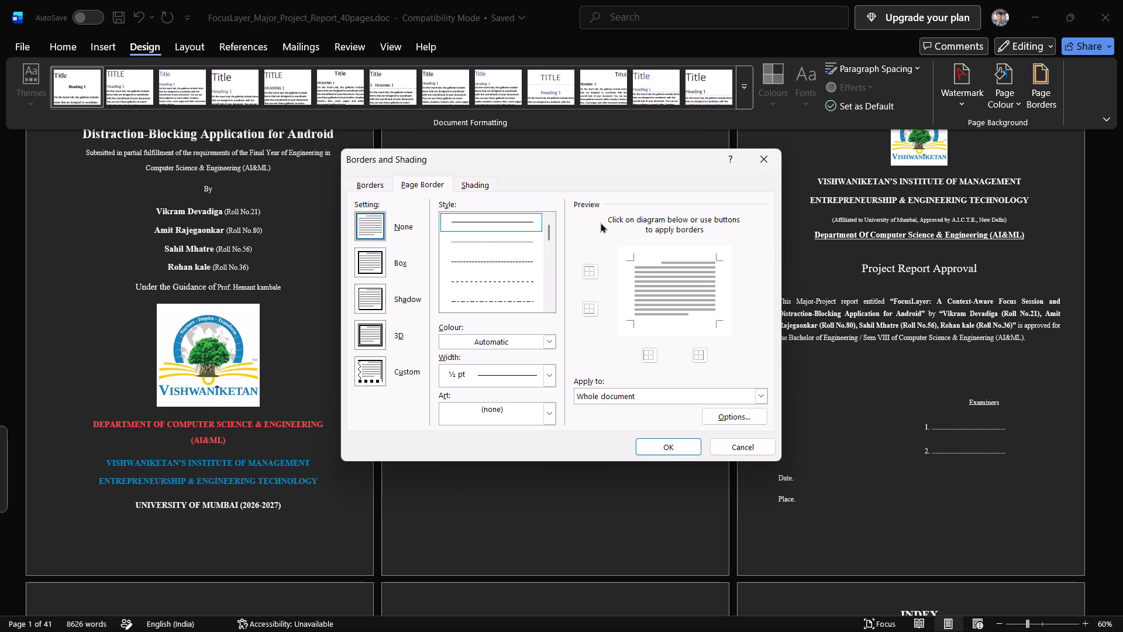
click(662, 442)
scroll(272, 307, up, 5)
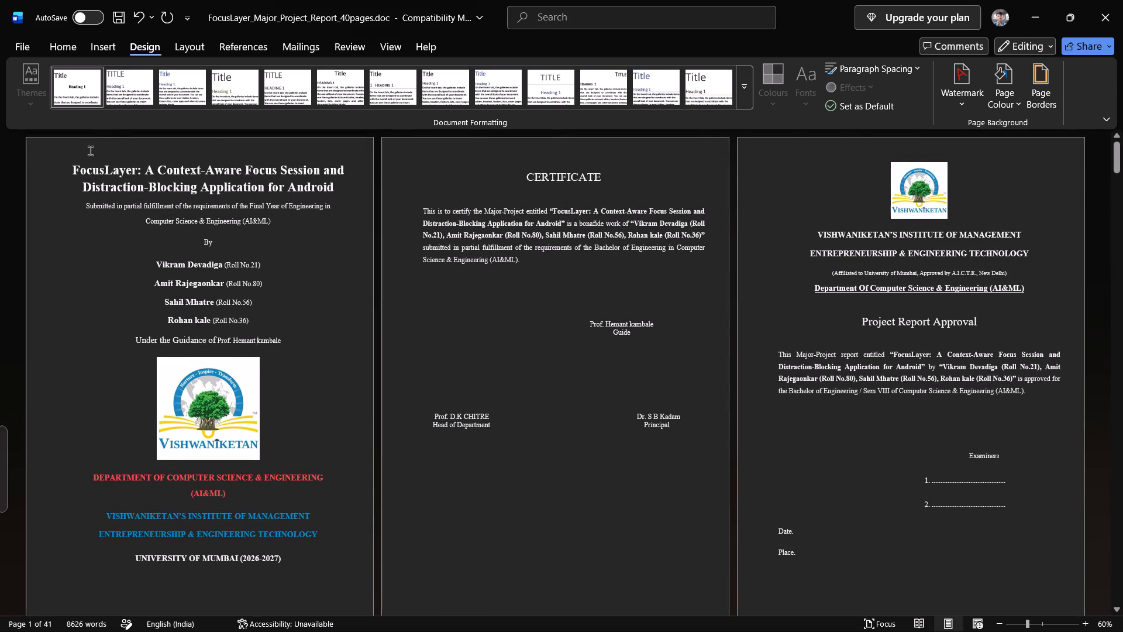
click(1043, 92)
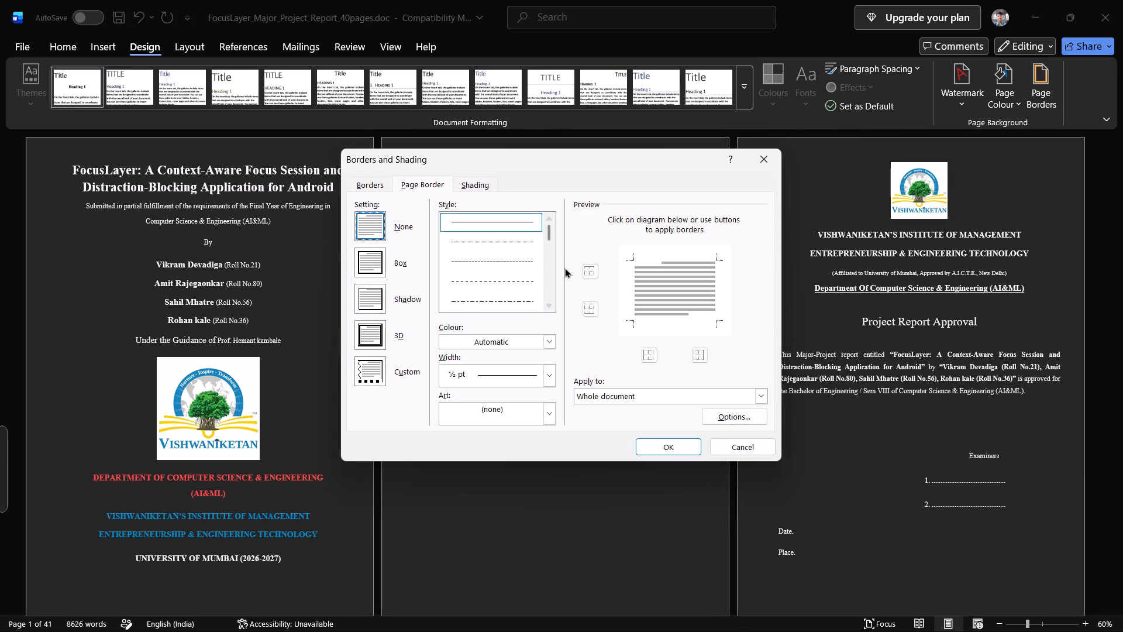
click(370, 260)
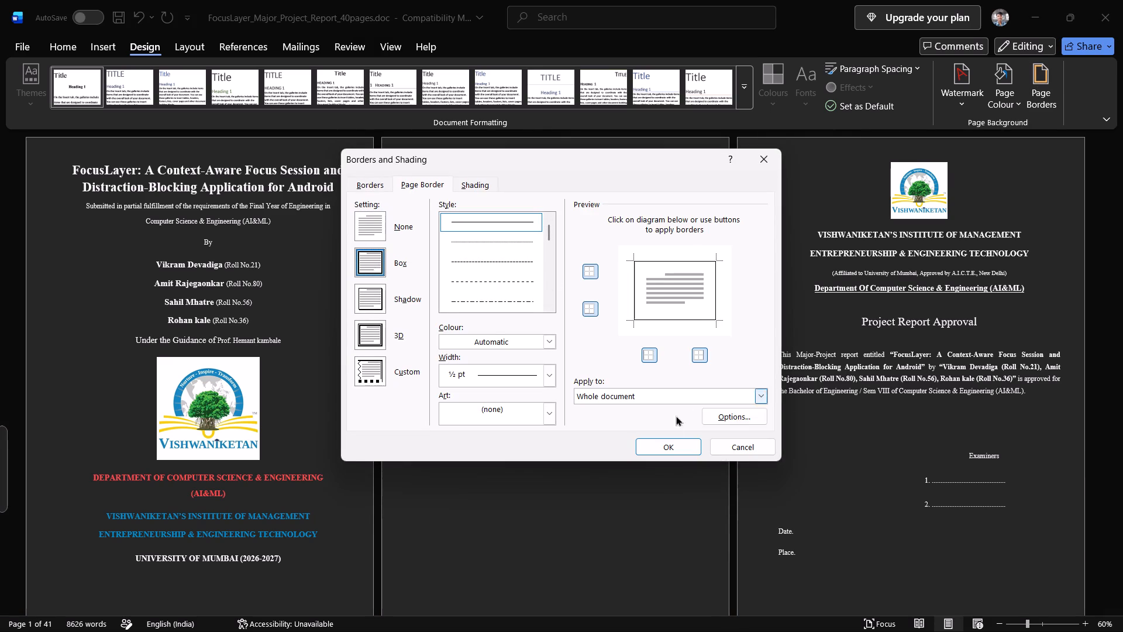
click(669, 445)
scroll(411, 384, down, 12)
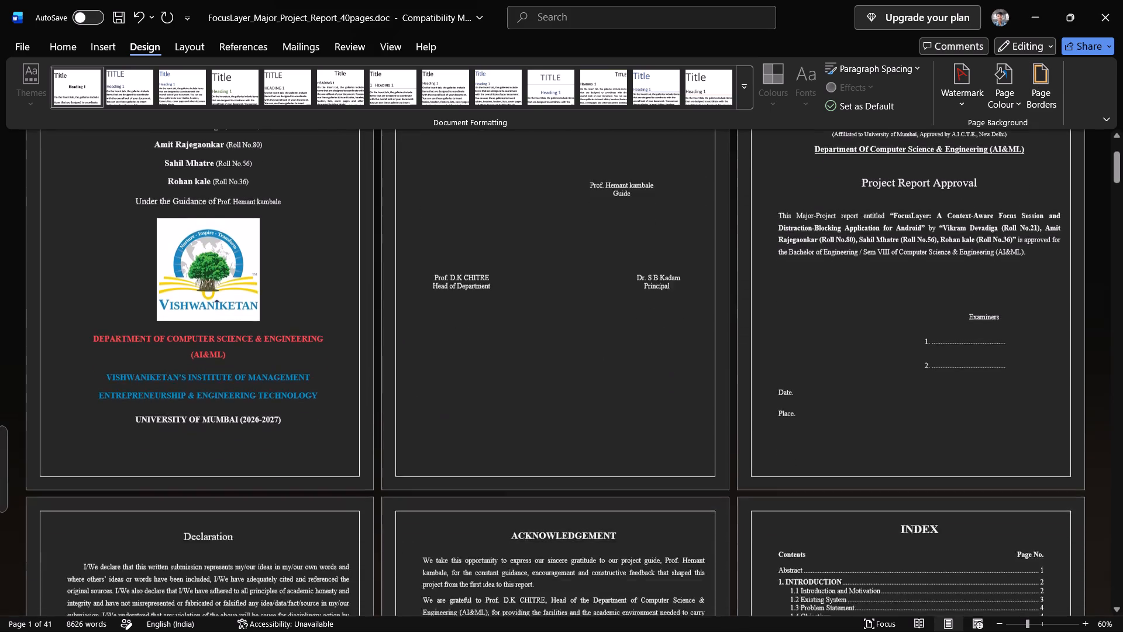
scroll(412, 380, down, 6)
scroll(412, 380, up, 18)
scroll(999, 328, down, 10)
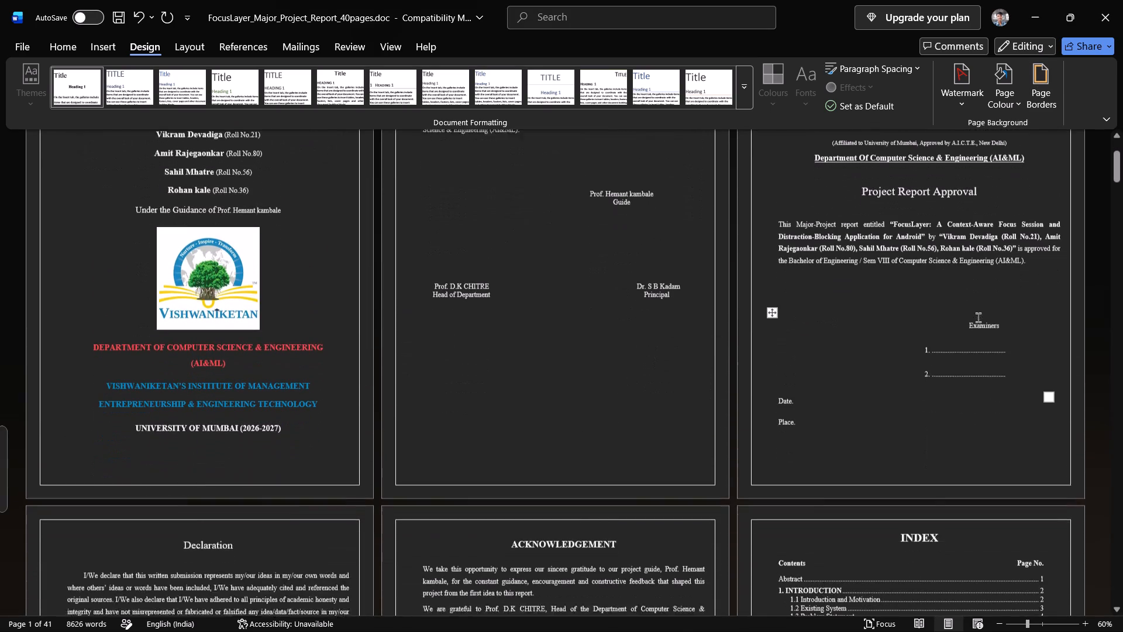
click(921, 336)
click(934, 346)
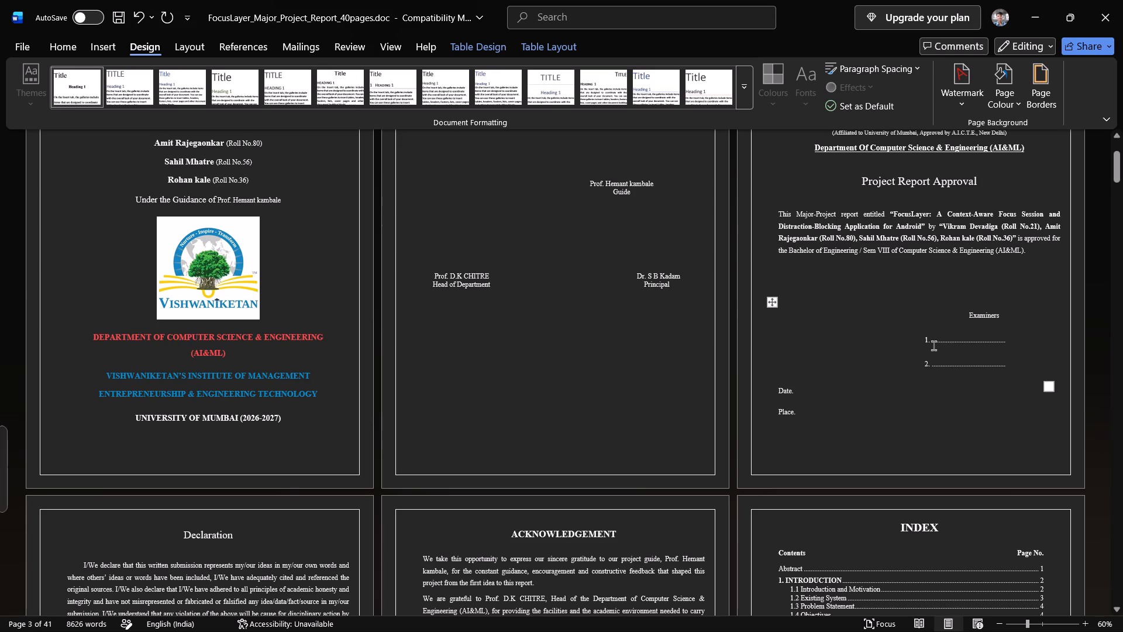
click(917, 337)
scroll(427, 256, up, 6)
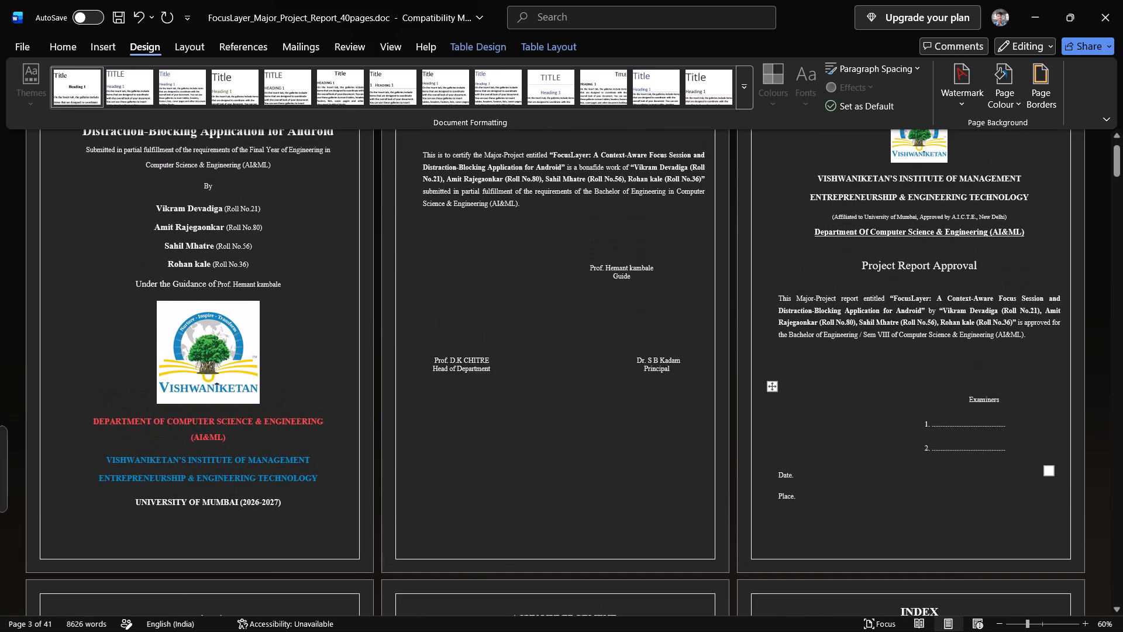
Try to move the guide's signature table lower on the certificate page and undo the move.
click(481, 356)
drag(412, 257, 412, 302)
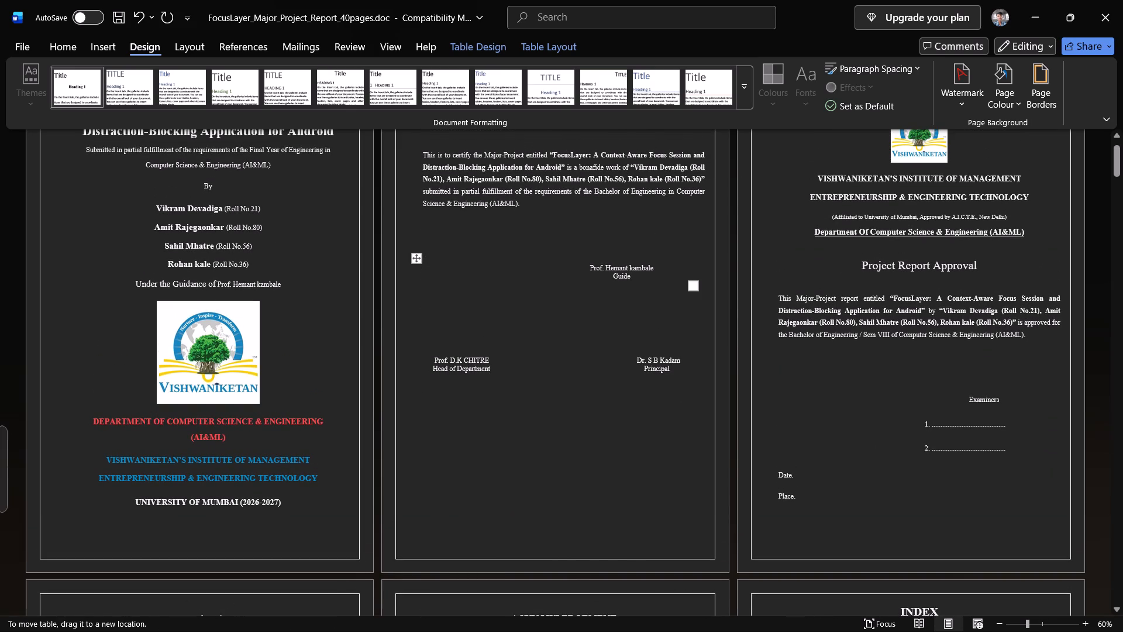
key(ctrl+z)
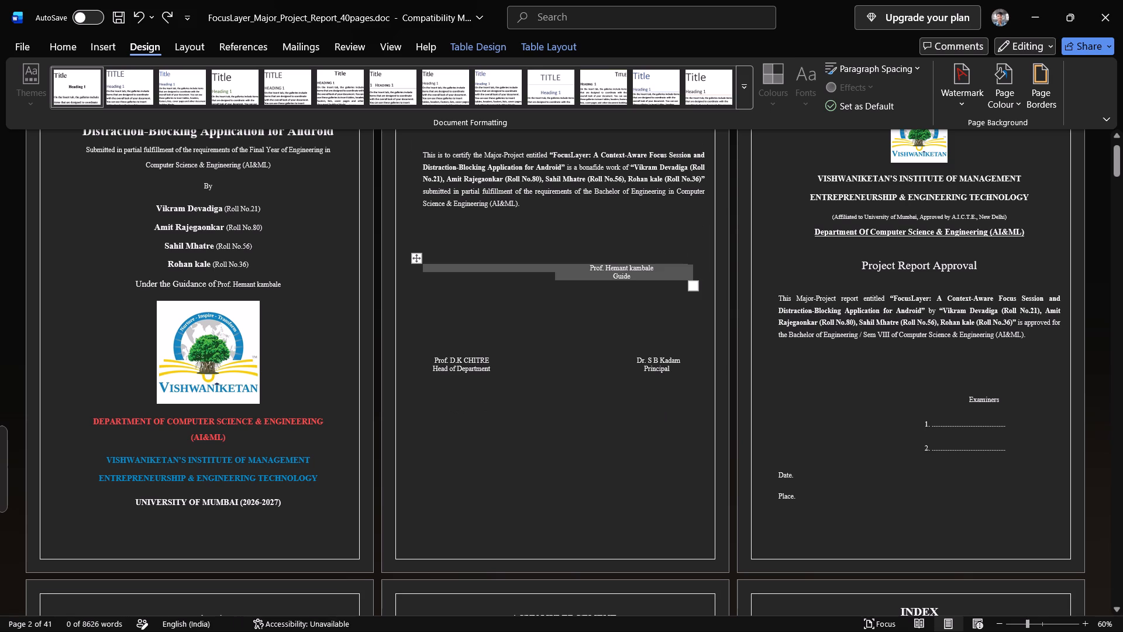
Enlarge the guide's signature table downwards on the certificate page and insert seven blank lines above the guide's name.
drag(698, 291, 700, 340)
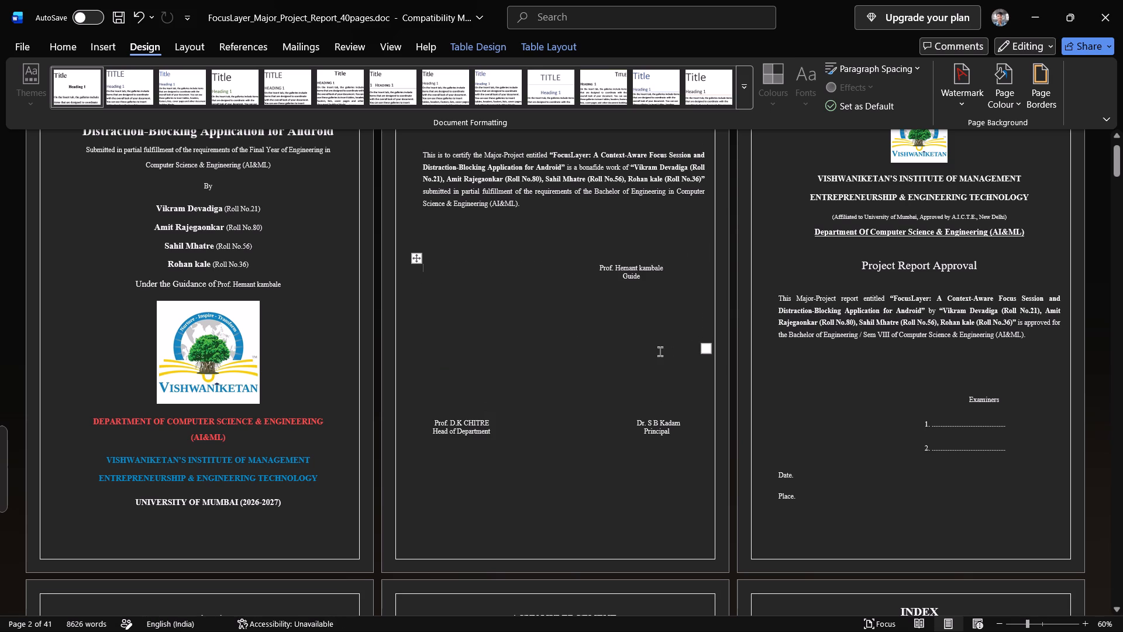
click(602, 266)
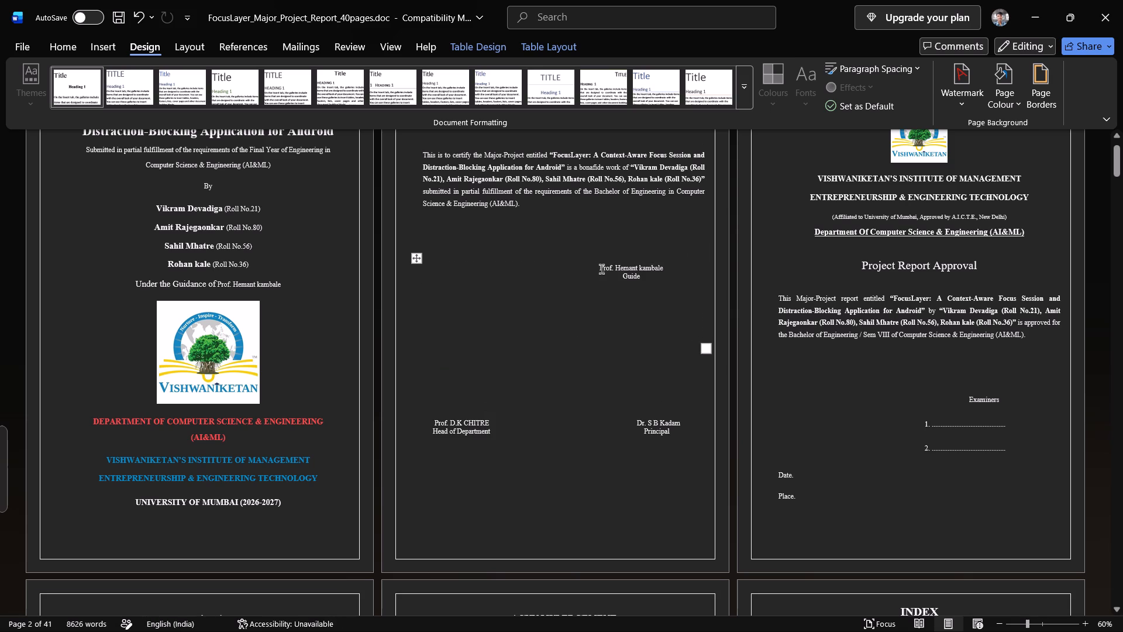
click(598, 267)
key(Return)
key(Return)
key(Return)
key(Return)
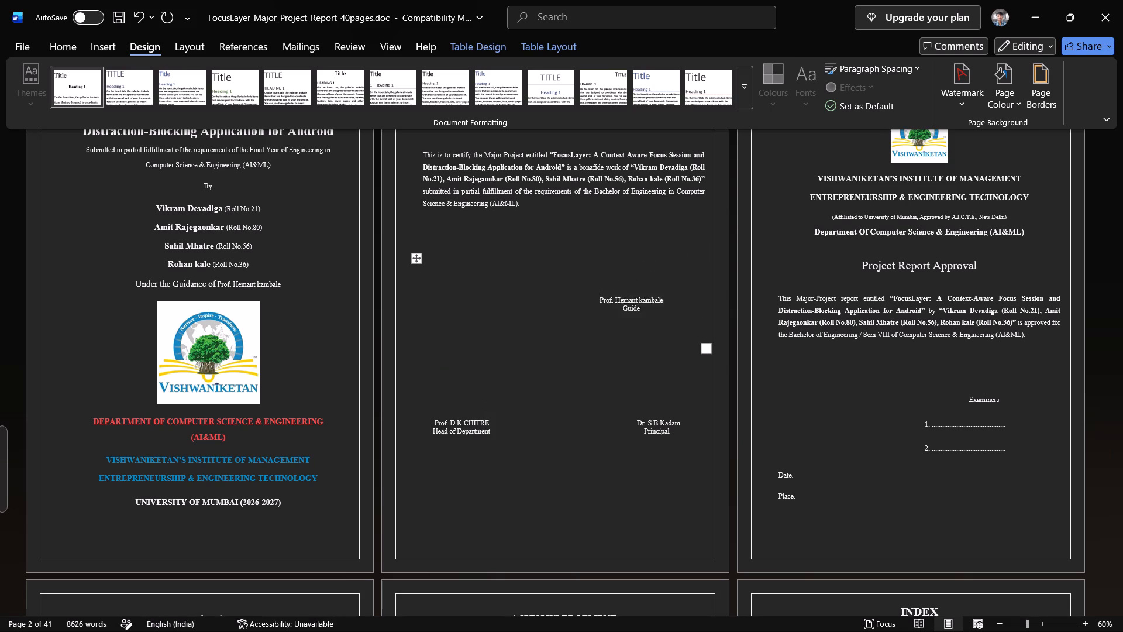
key(Return)
key(Return)
key(Return)
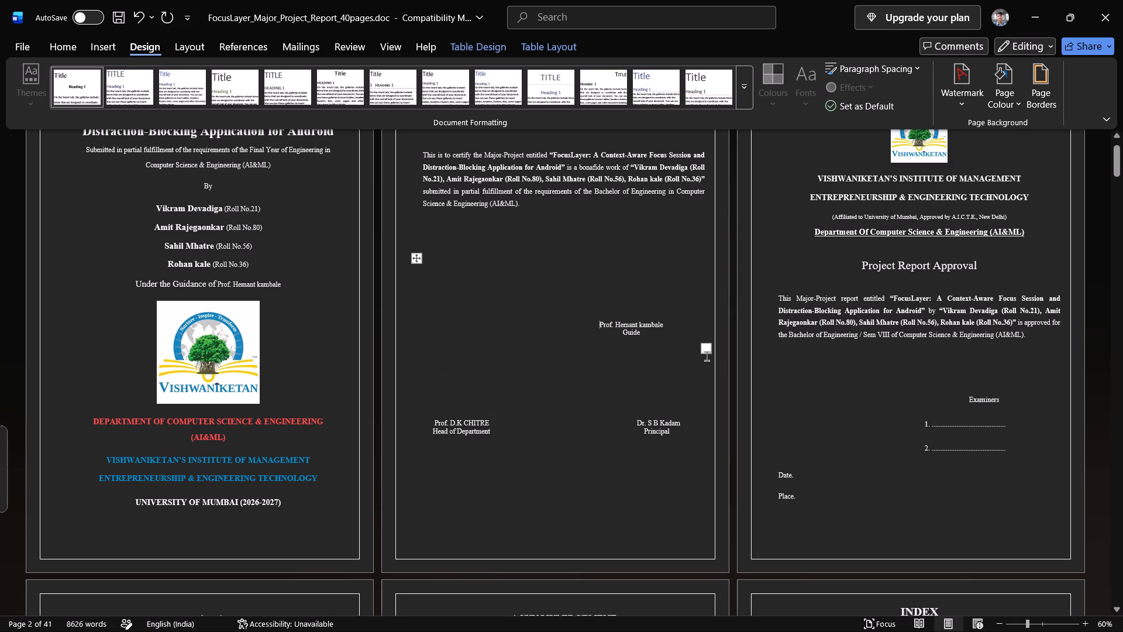
drag(709, 350, 706, 401)
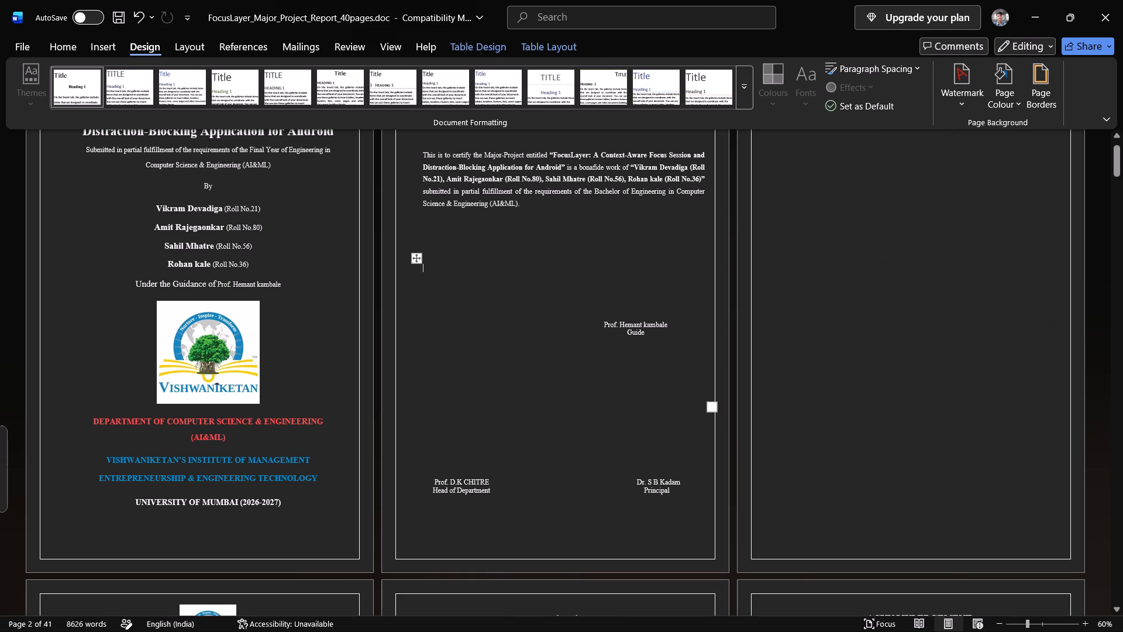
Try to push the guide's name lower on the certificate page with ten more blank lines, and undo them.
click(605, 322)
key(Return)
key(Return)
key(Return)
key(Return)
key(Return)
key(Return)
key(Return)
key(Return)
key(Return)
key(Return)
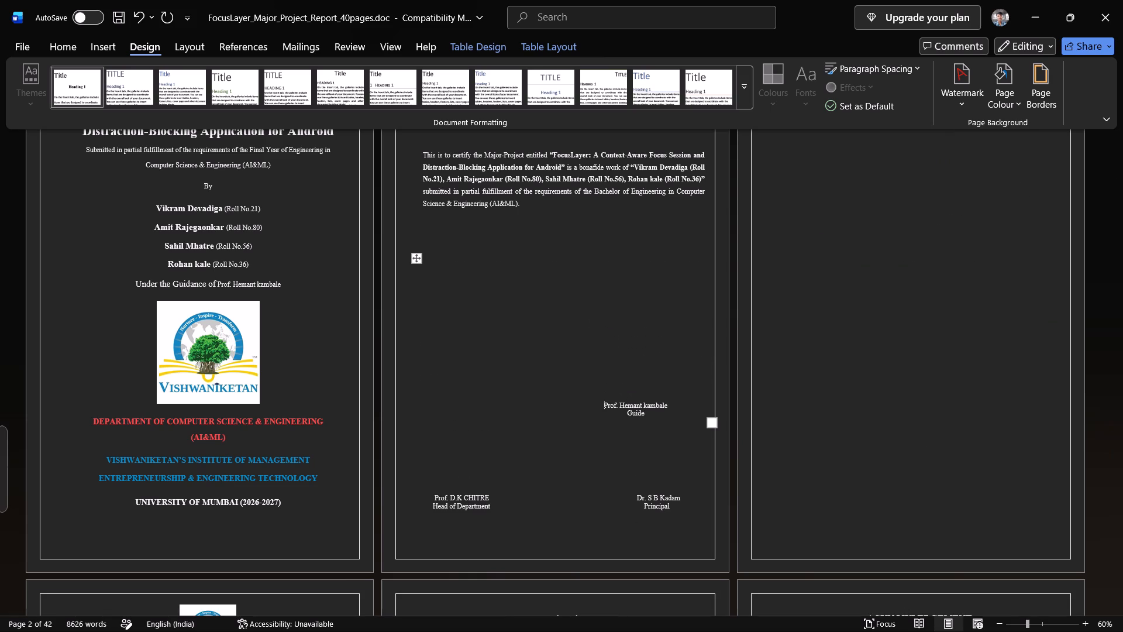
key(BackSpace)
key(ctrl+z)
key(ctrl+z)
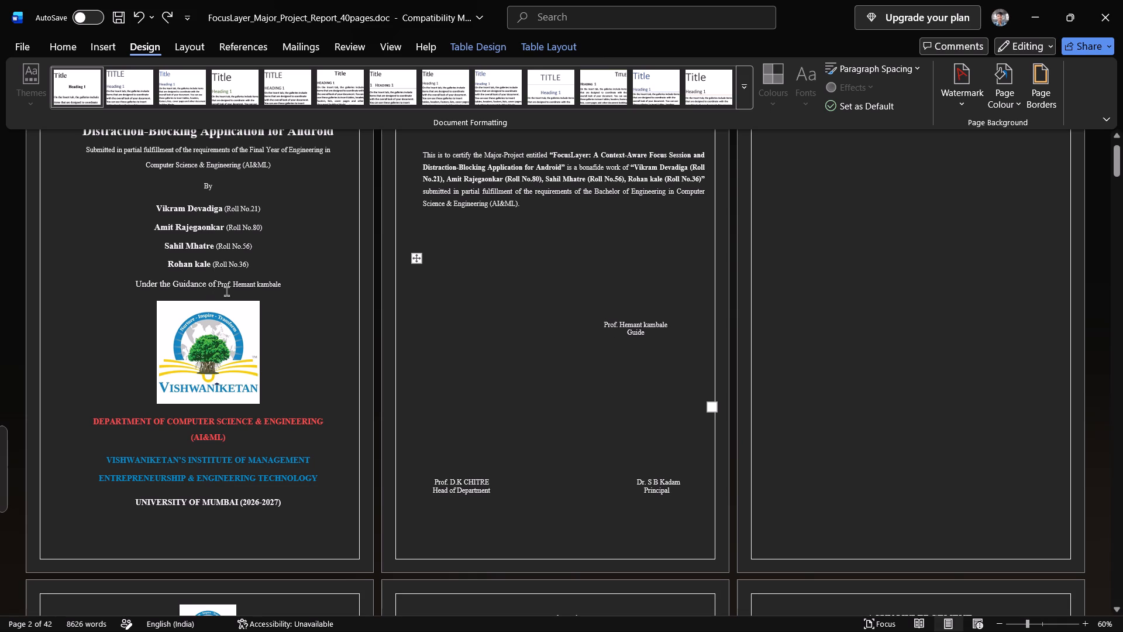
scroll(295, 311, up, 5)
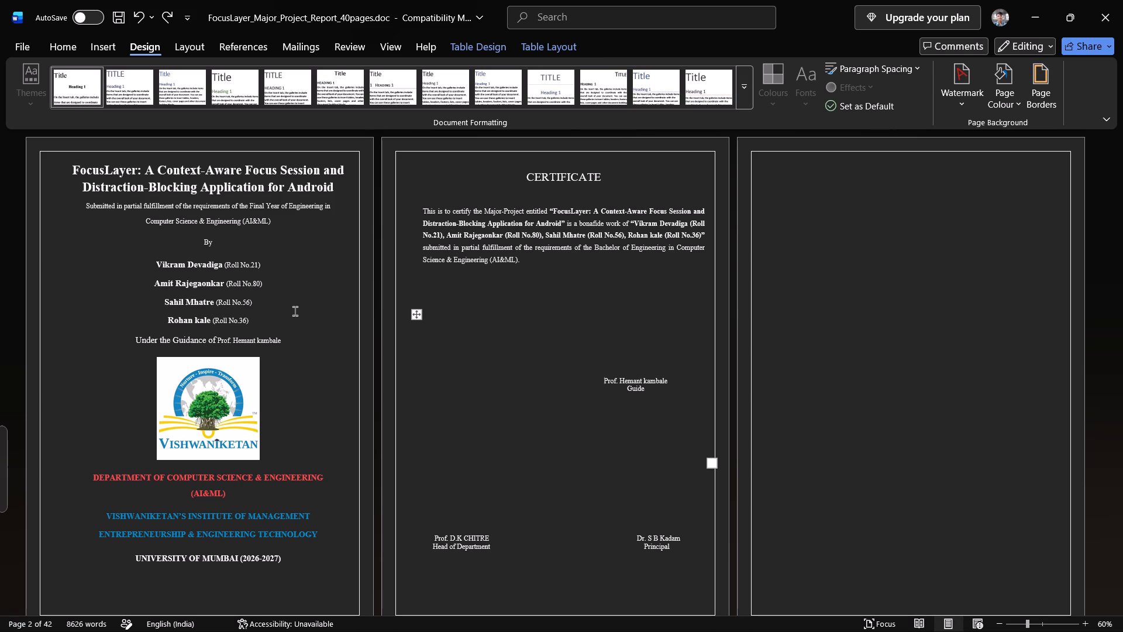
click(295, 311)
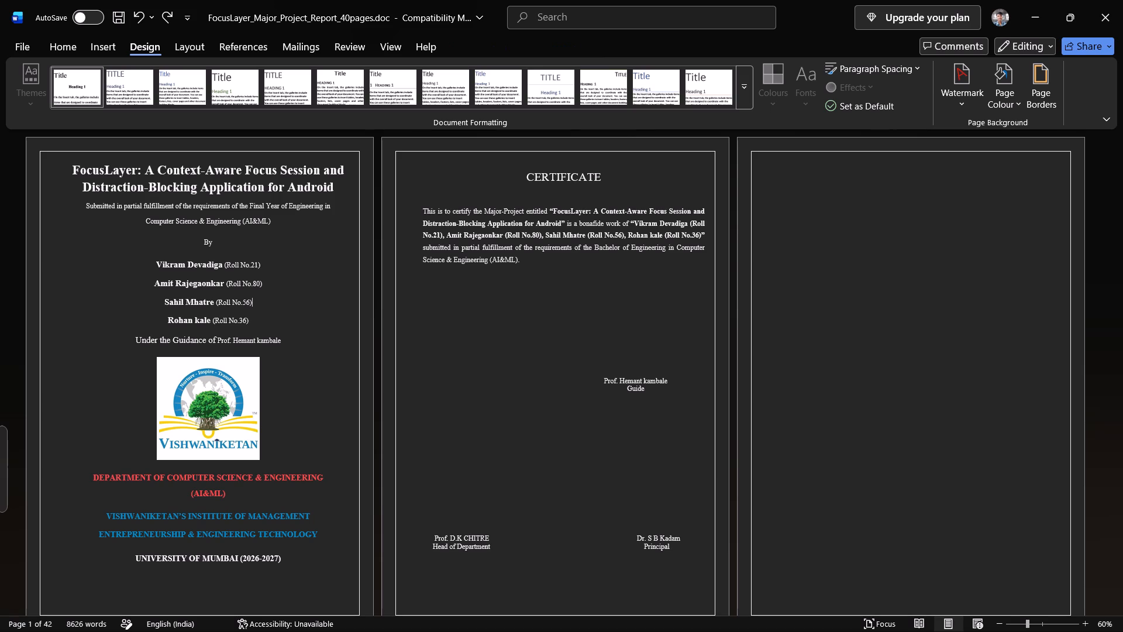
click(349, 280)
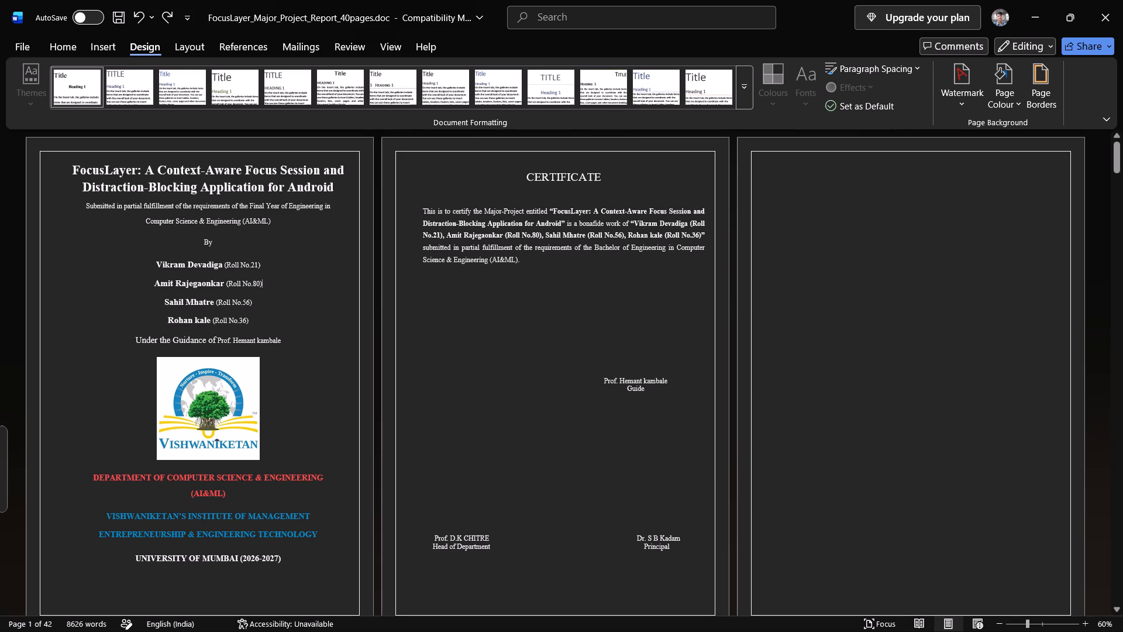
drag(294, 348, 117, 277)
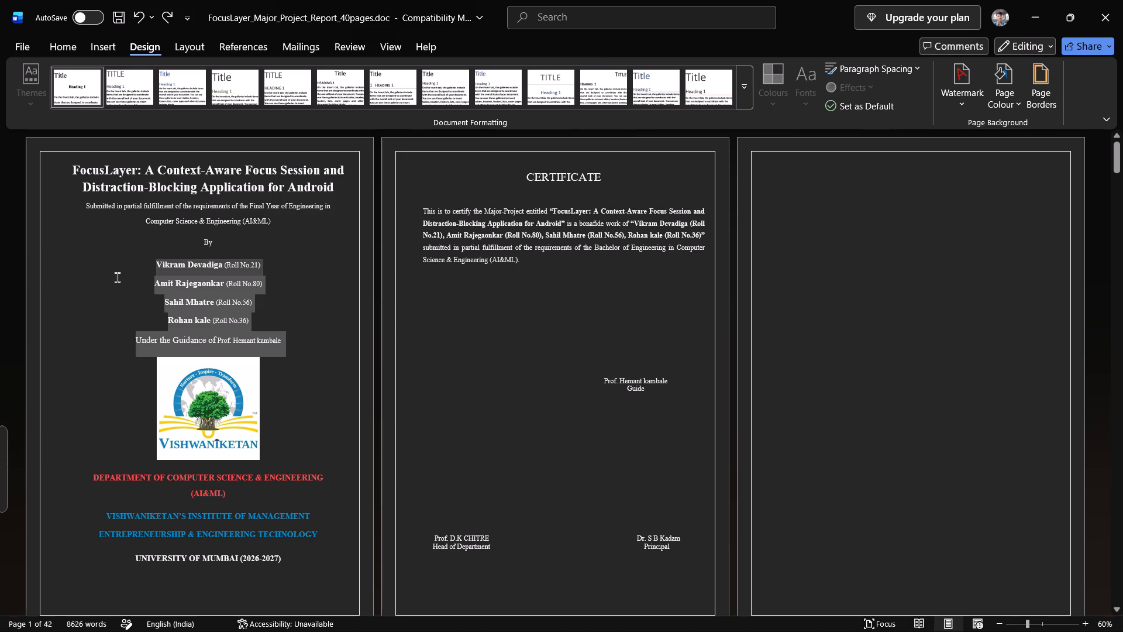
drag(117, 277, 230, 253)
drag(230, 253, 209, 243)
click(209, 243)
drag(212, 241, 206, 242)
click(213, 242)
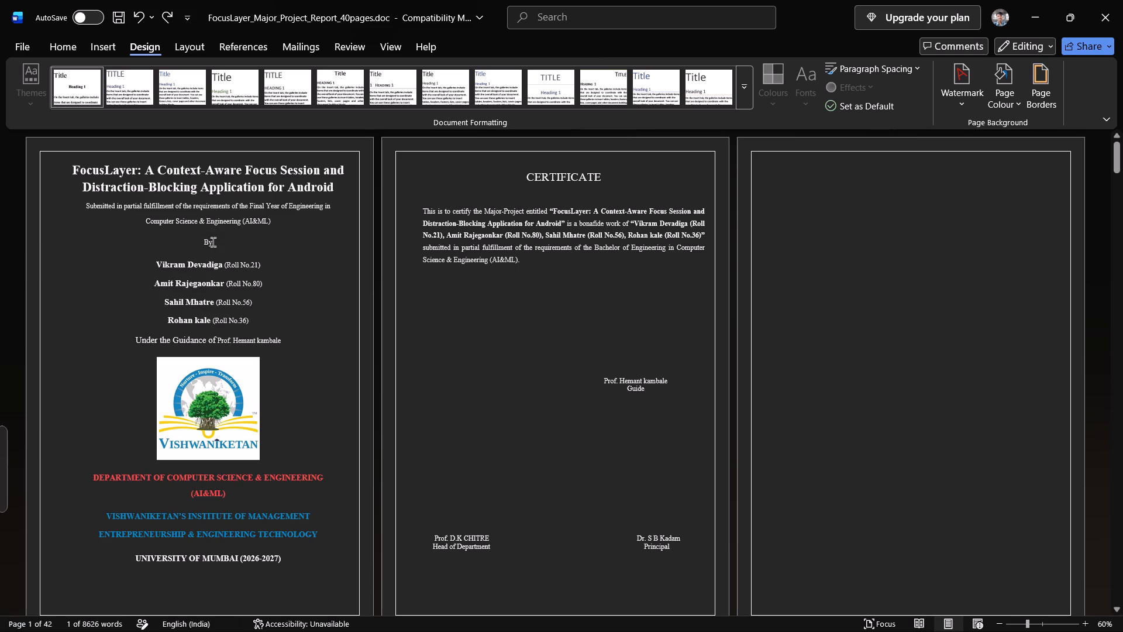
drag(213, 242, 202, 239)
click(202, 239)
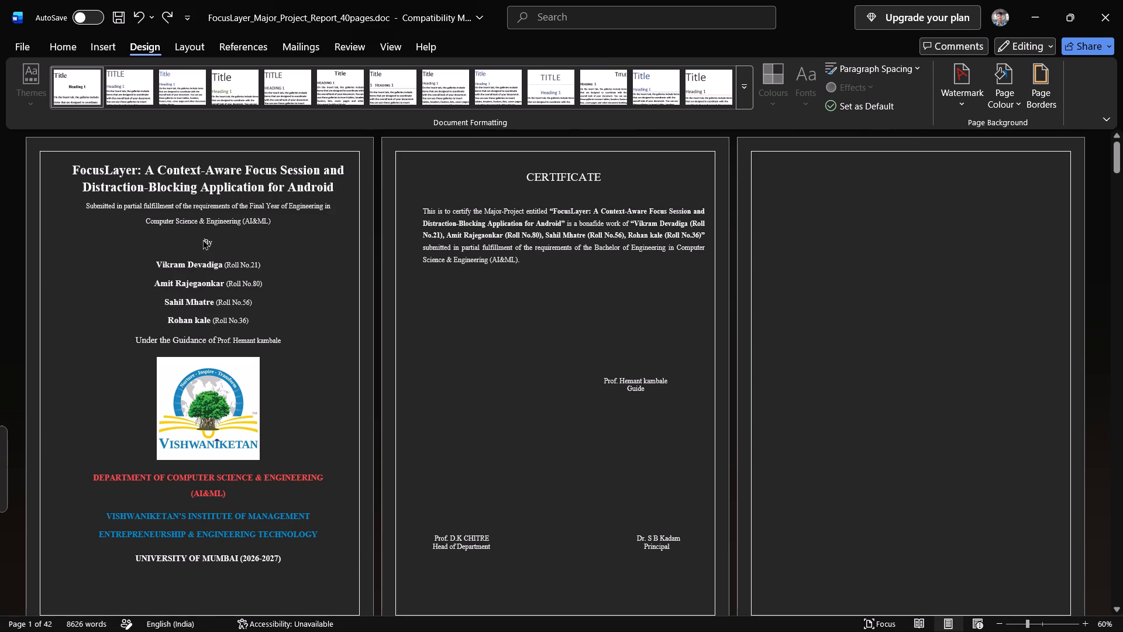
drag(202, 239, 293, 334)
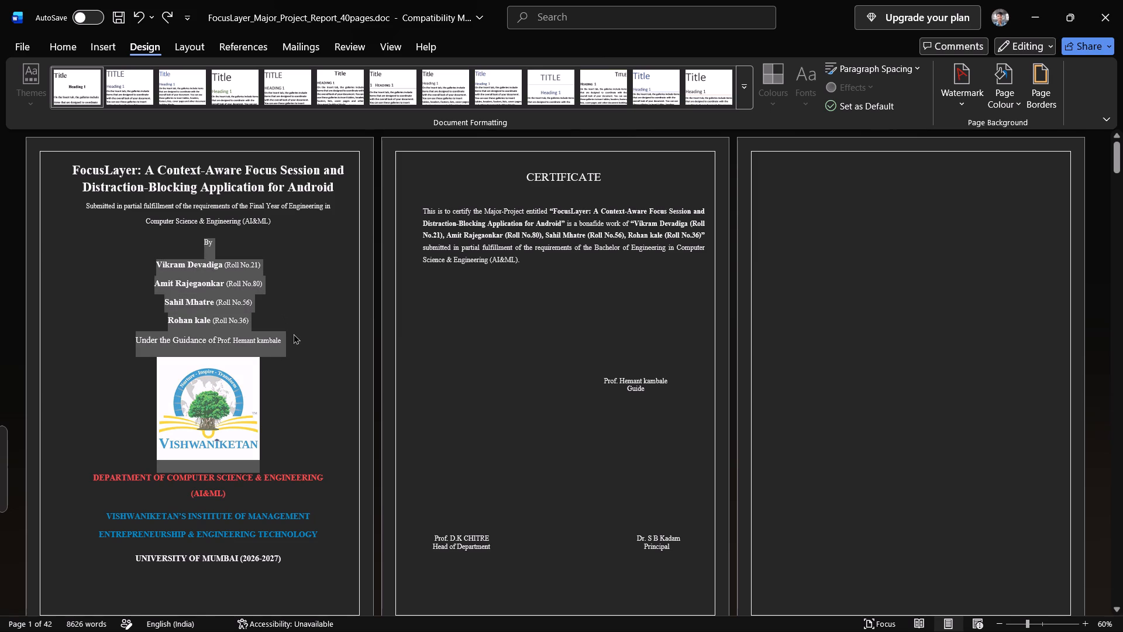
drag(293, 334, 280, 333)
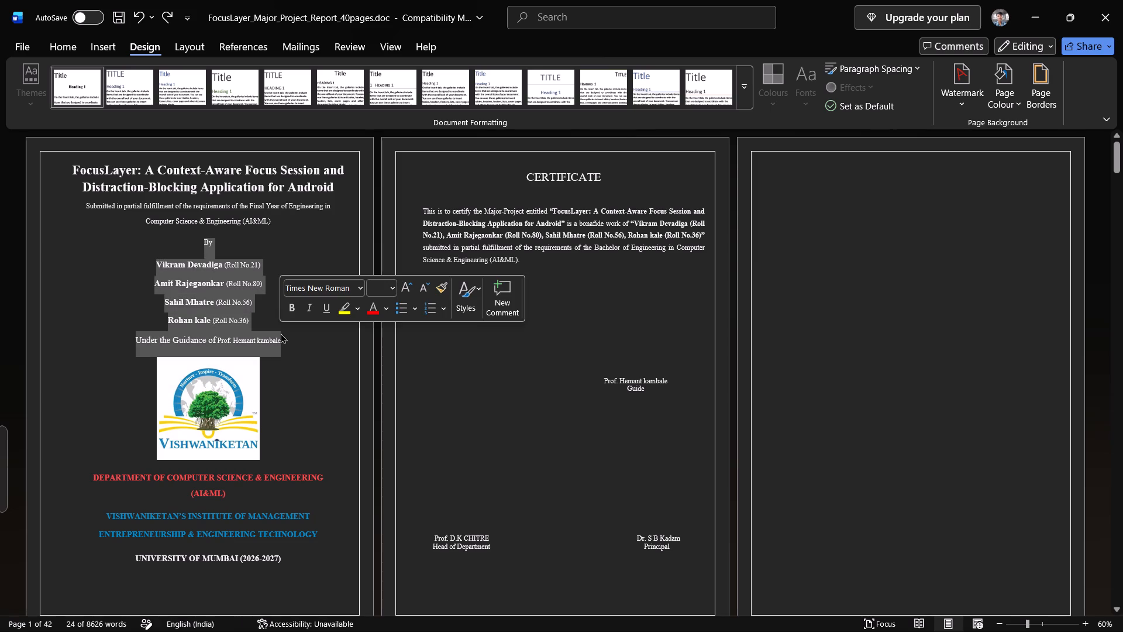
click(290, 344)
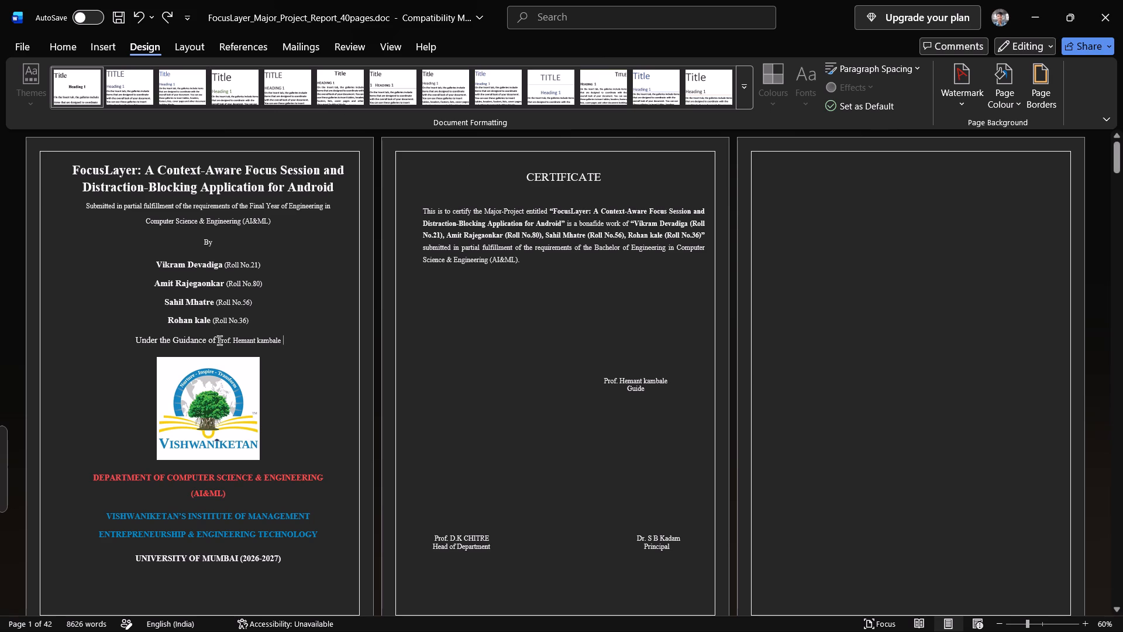
Make the guide's name on the cover page 16 pt bold and put it on its own line below "Under the Guidance of".
drag(218, 339, 285, 344)
click(23, 43)
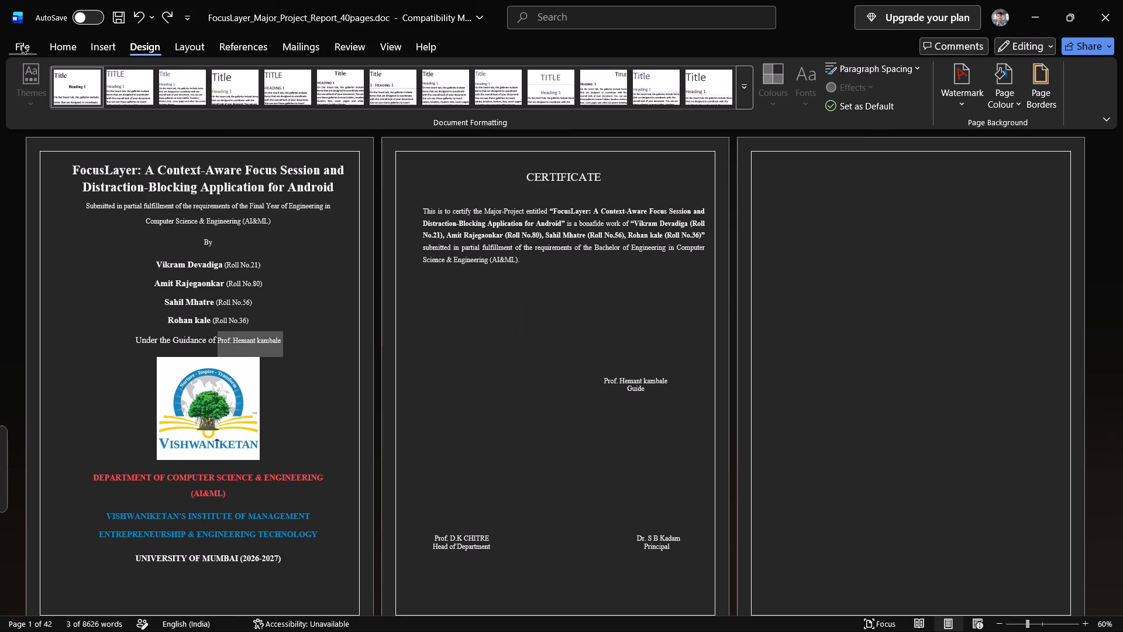
click(16, 51)
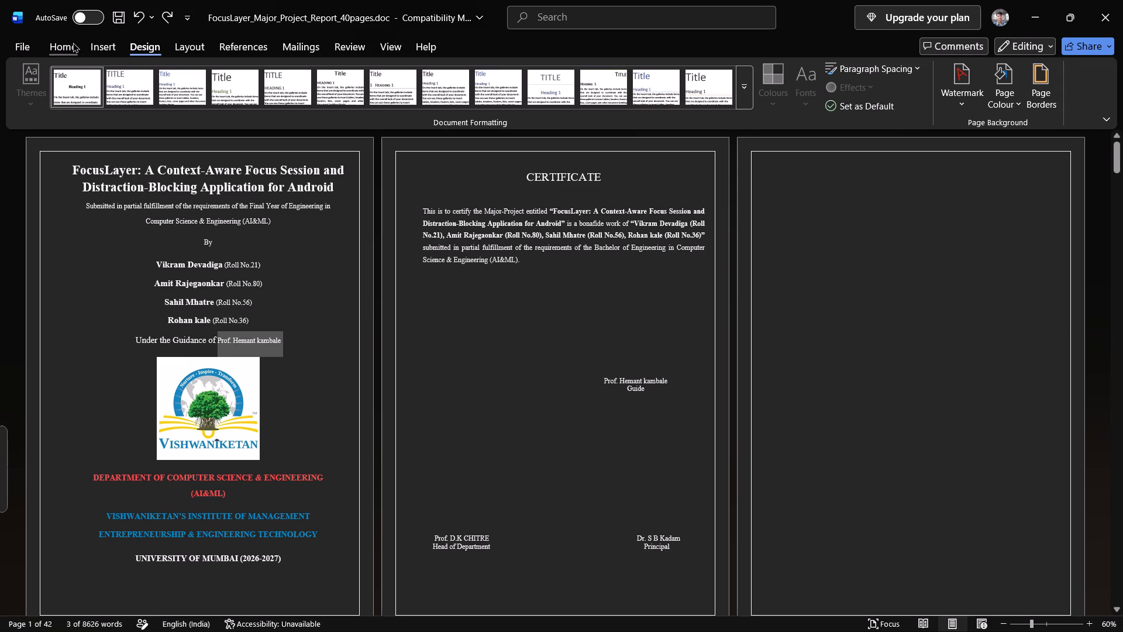
click(73, 43)
double_click(268, 79)
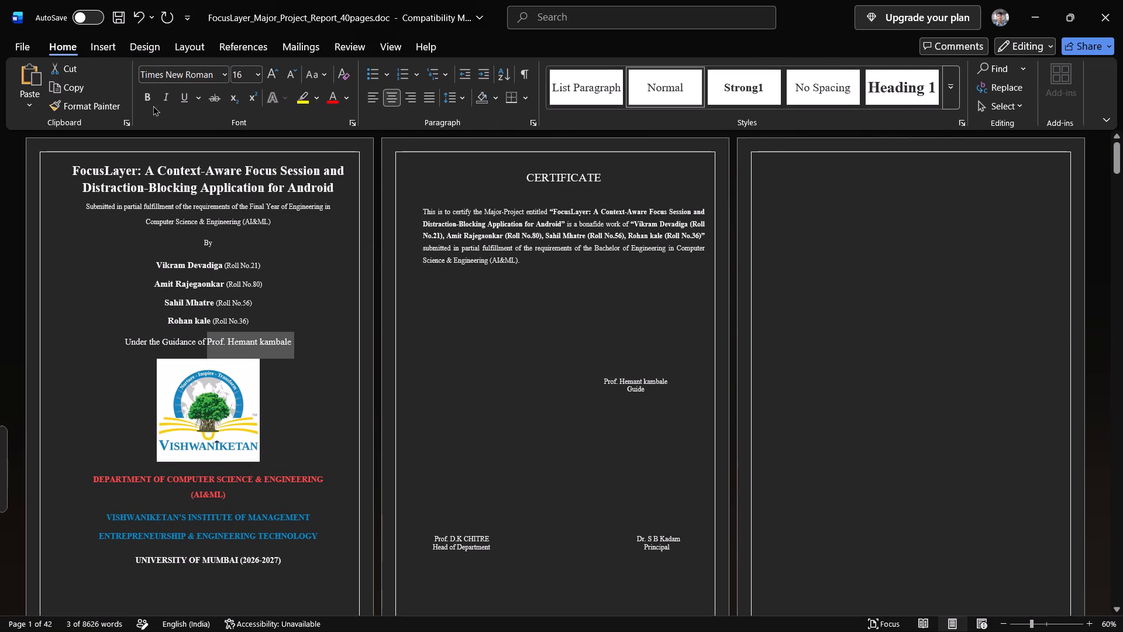
click(146, 102)
key(Left)
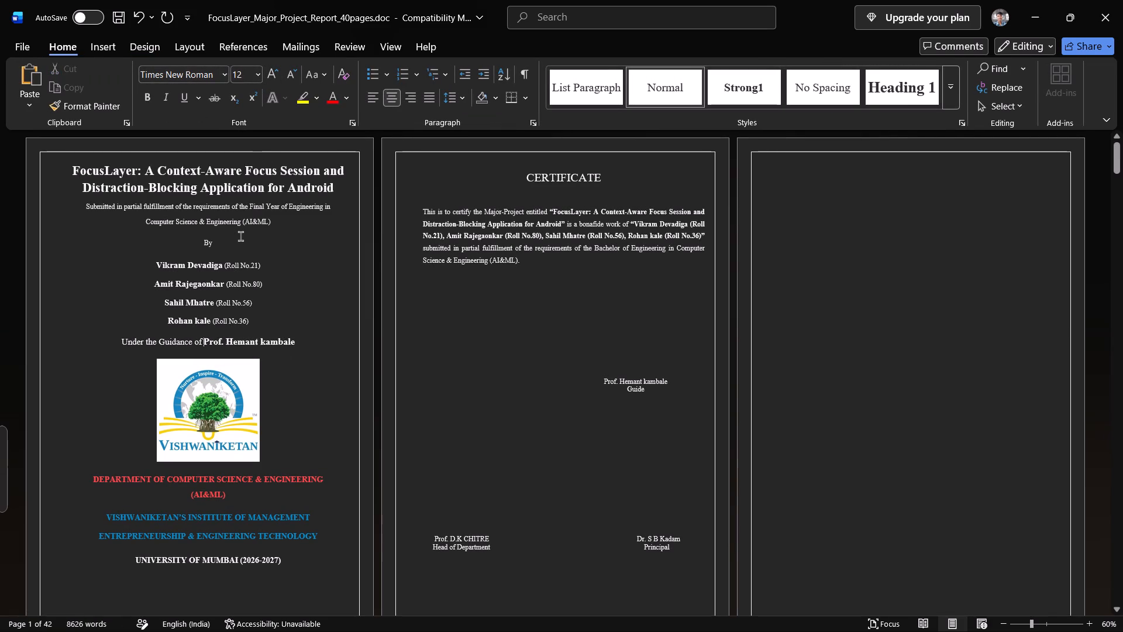
key(Return)
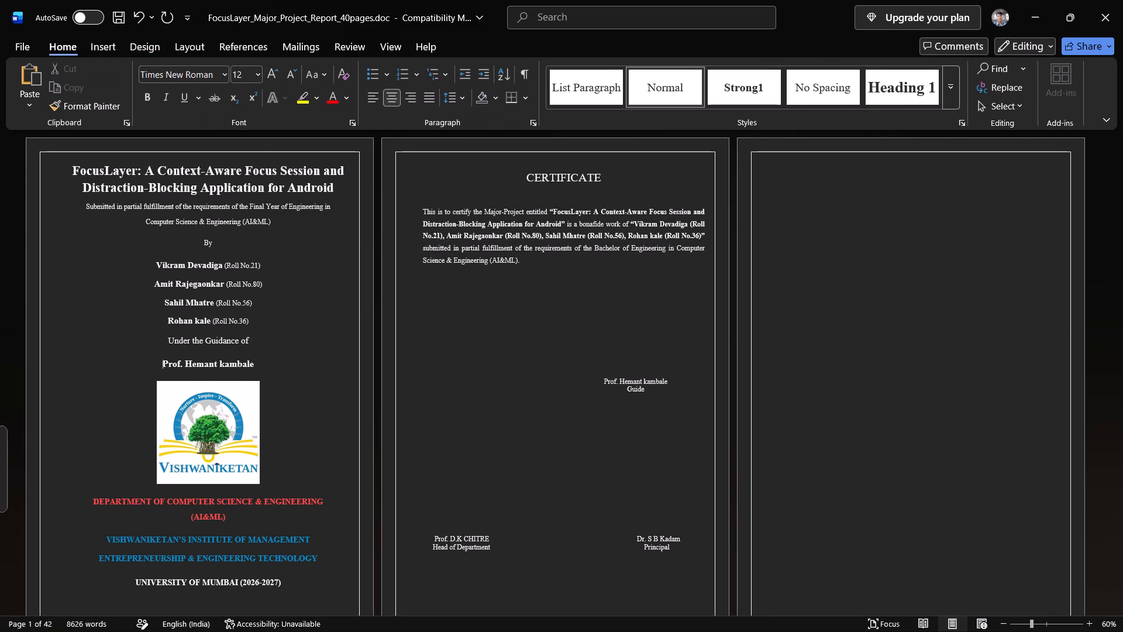
Set the cover page's "Under the Guidance of" line and guide's name to 1.0 line spacing and remove the space after these paragraphs.
drag(259, 366, 164, 341)
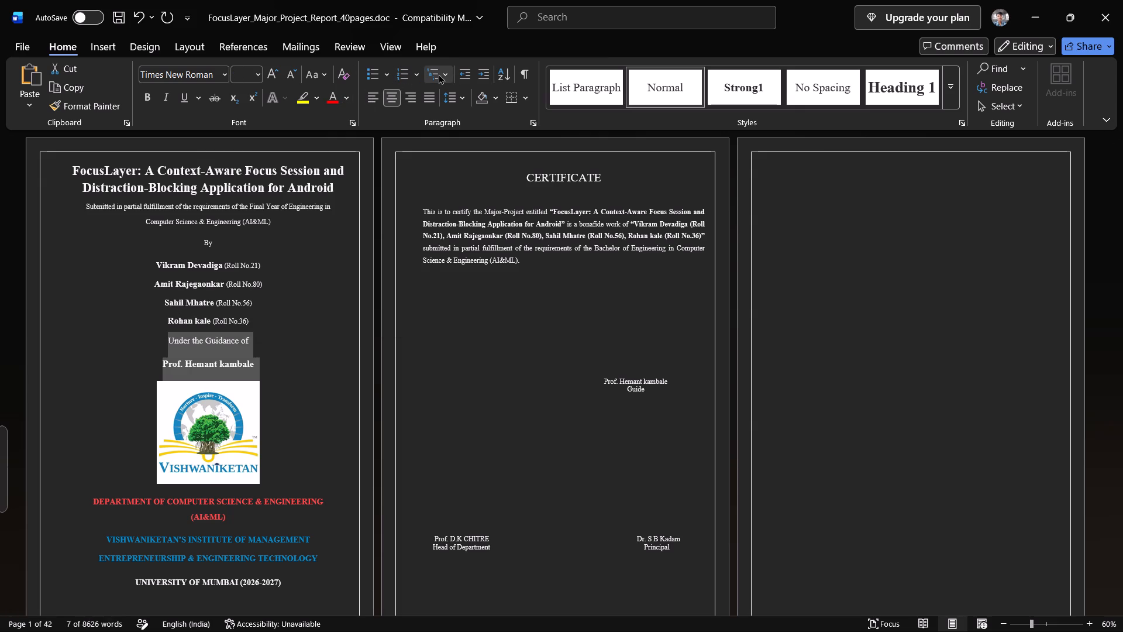
click(463, 96)
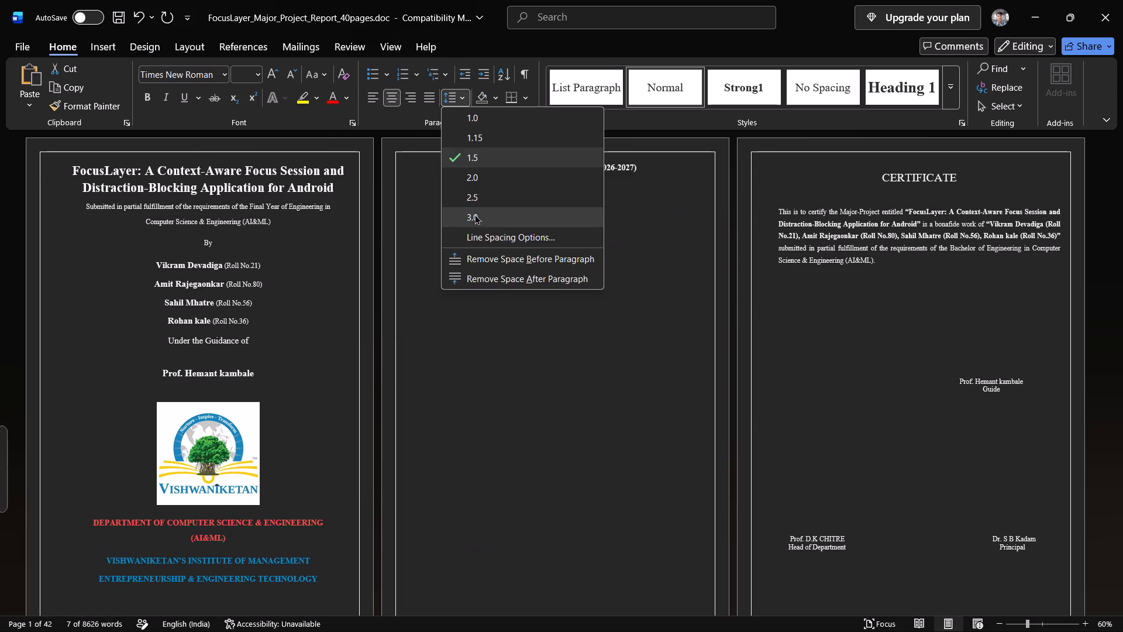
click(475, 118)
click(246, 355)
drag(256, 353, 250, 354)
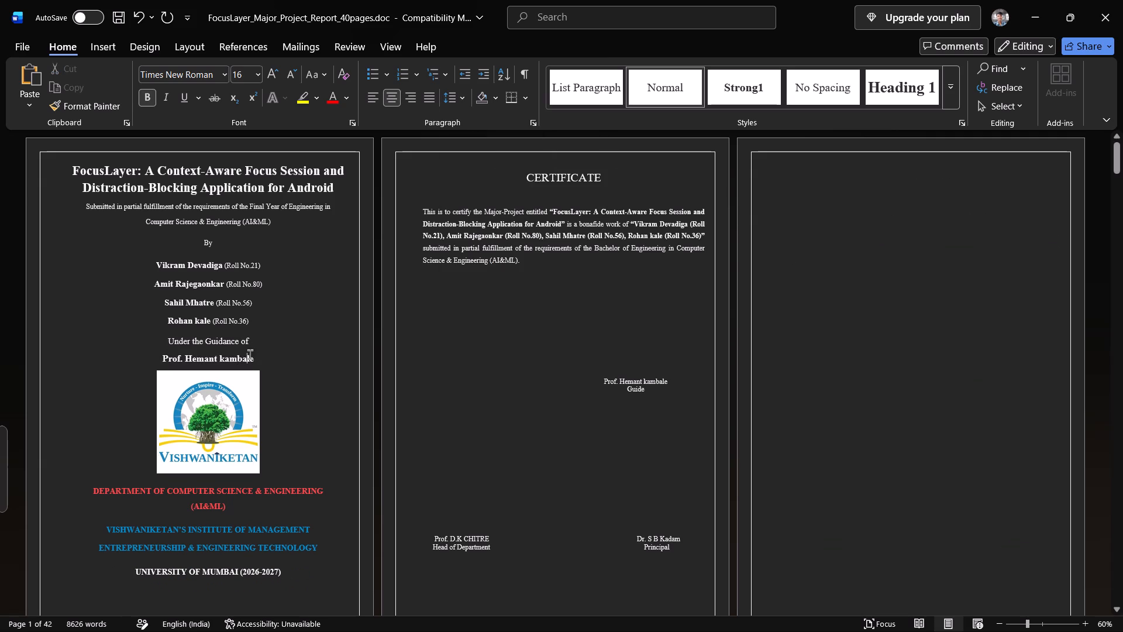
drag(250, 354, 167, 338)
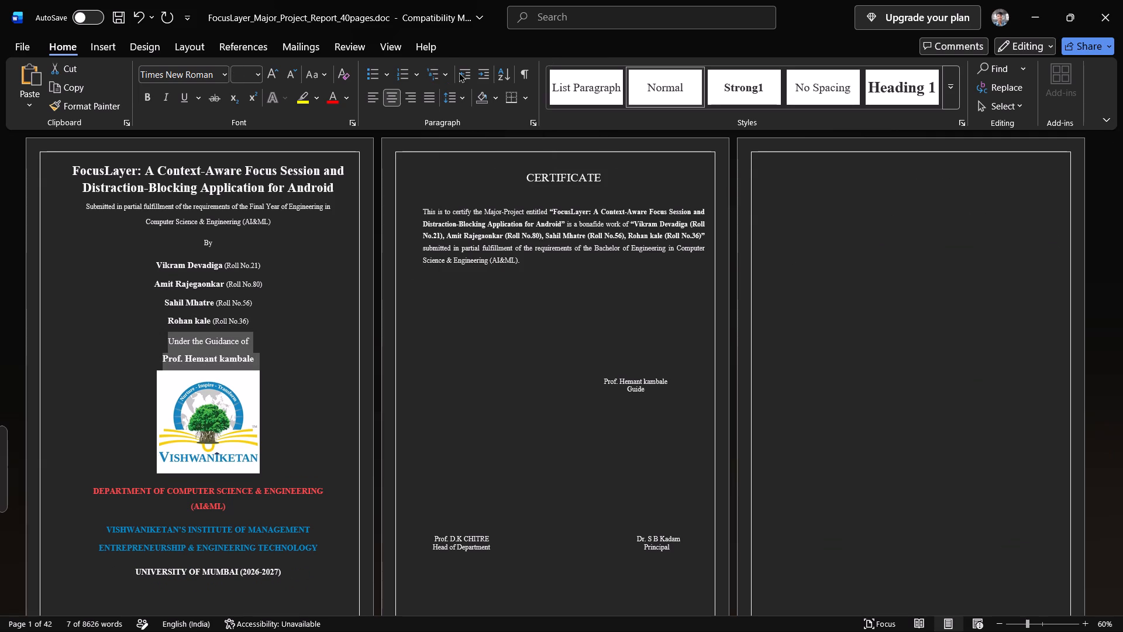
click(449, 90)
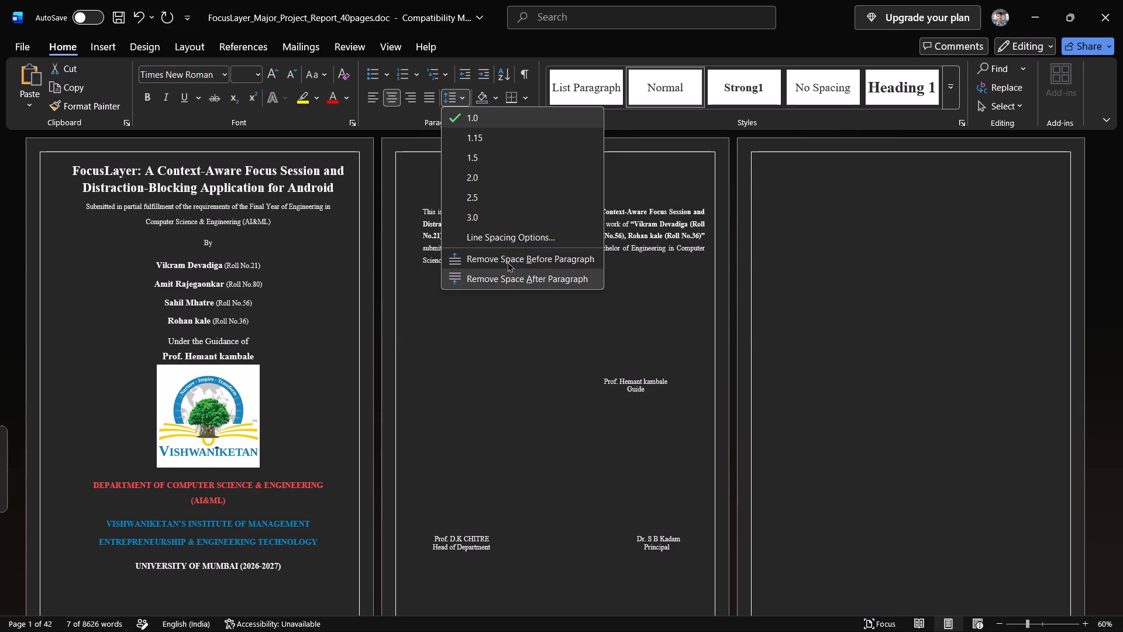
click(507, 280)
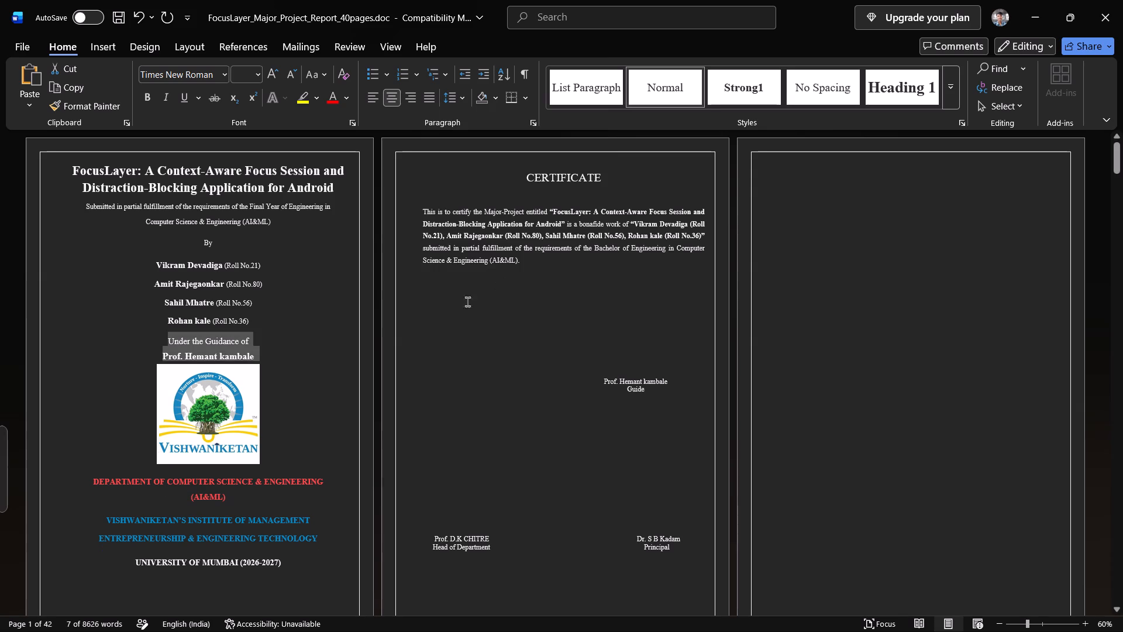
Insert a blank line on the cover page between the guide's name and the institute logo.
click(271, 351)
click(263, 353)
key(apostrophe)
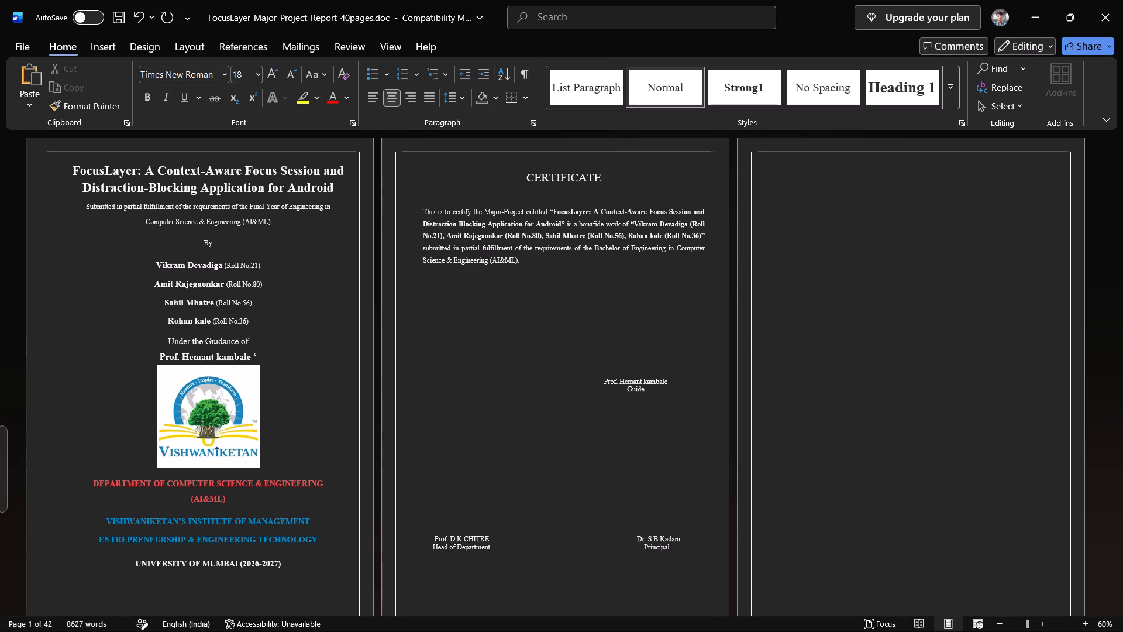
key(ctrl+z)
key(ctrl+z)
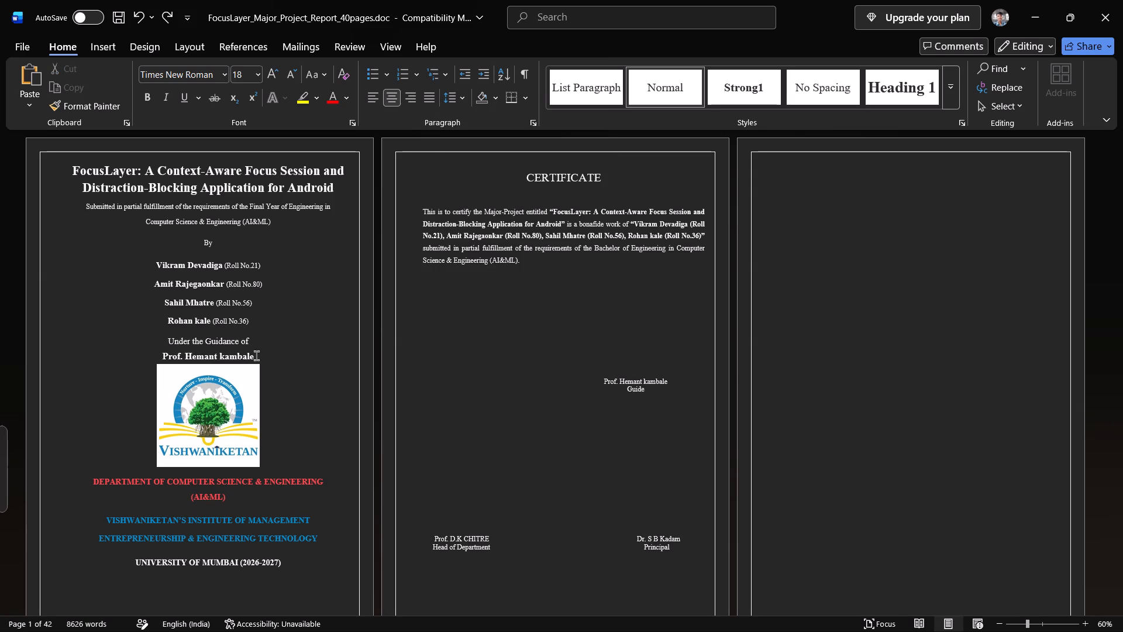
key(Return)
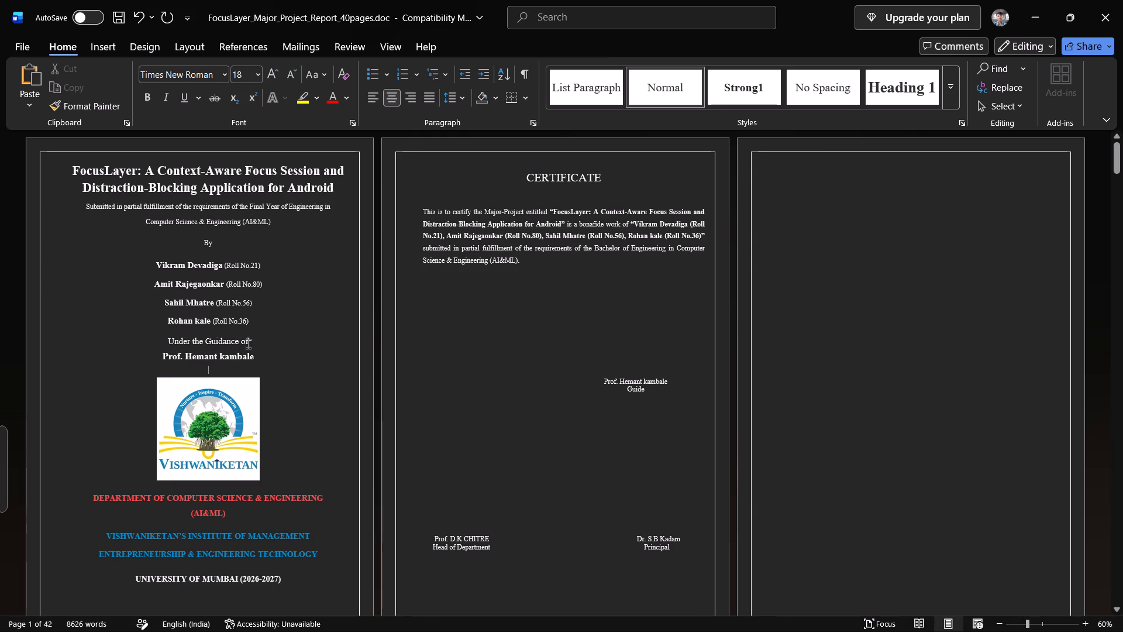
Remove the space before the "Under the Guidance of" paragraph on the cover page, keeping single line spacing.
drag(251, 344, 168, 338)
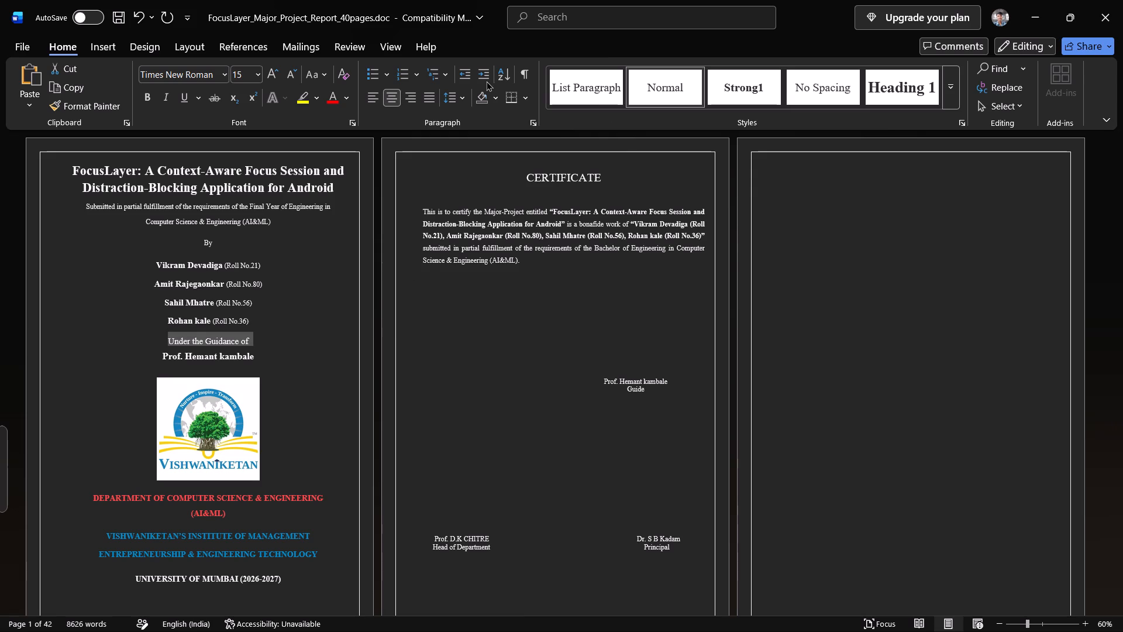
double_click(452, 109)
click(456, 99)
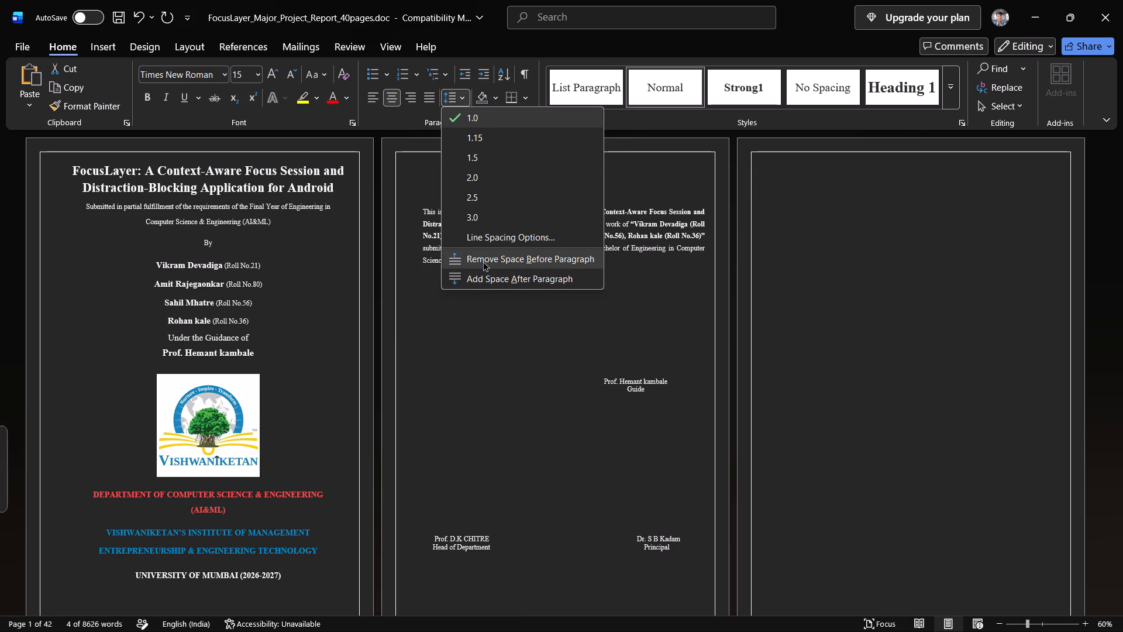
click(487, 250)
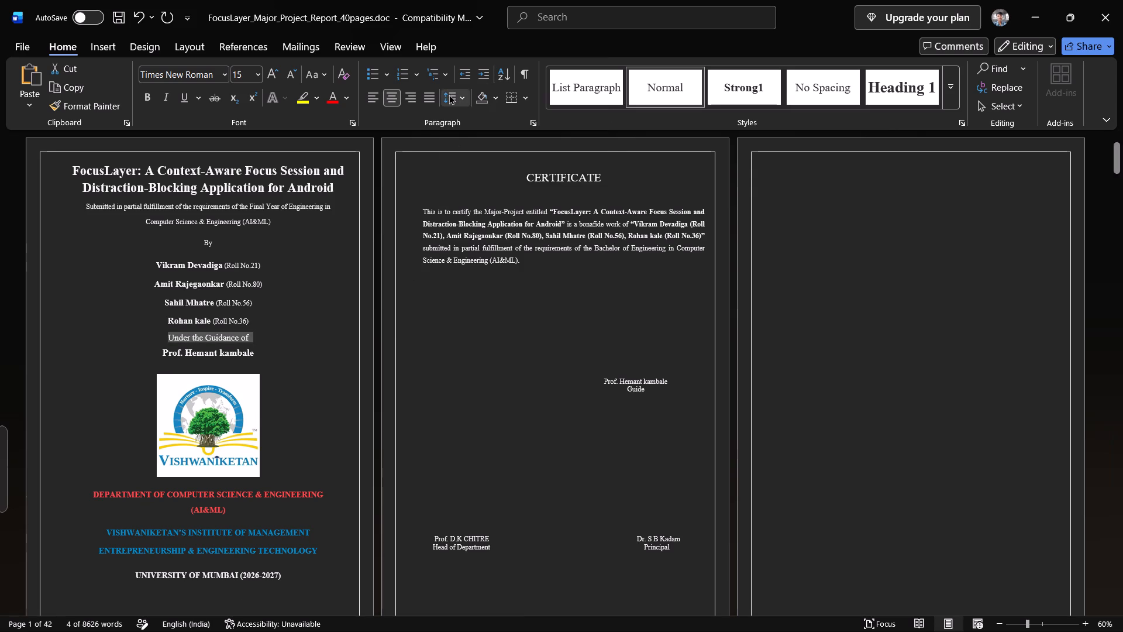
click(467, 97)
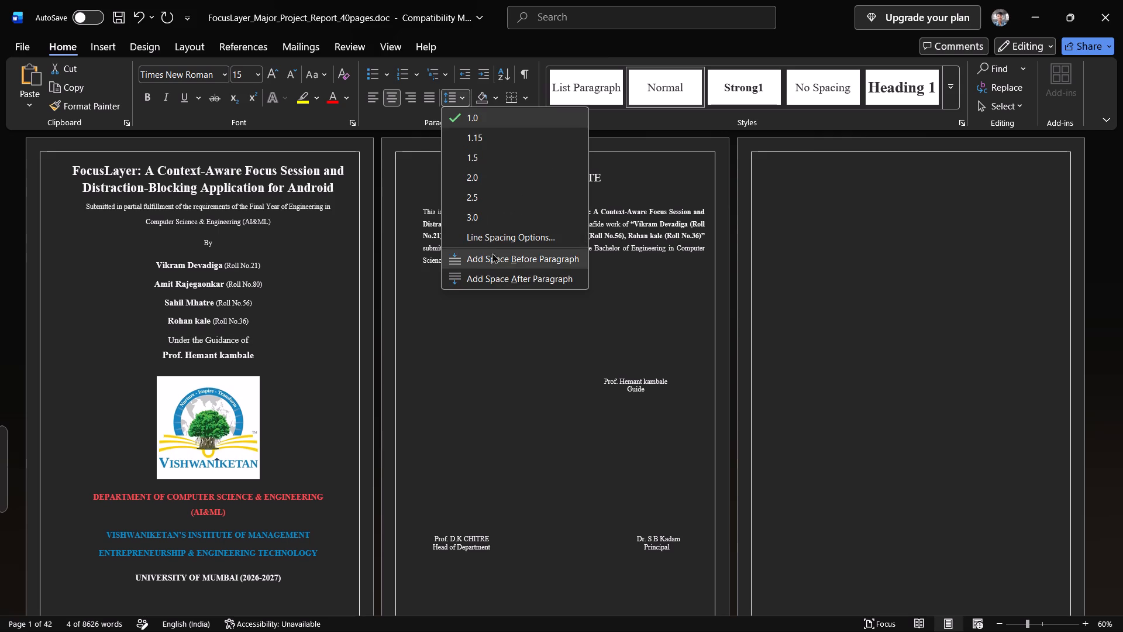
click(494, 239)
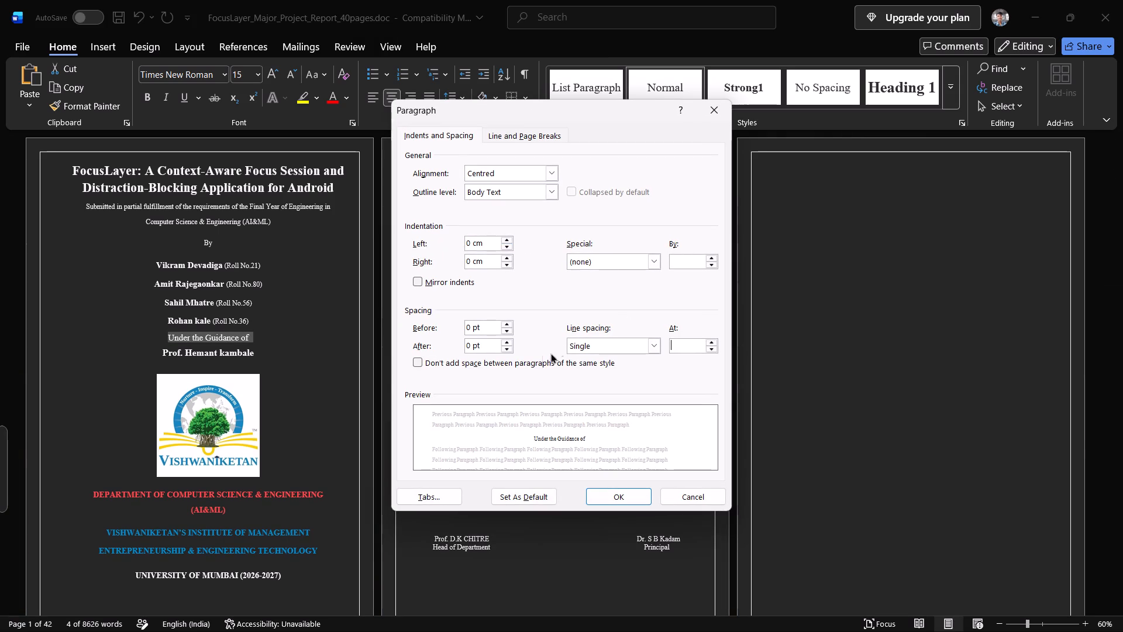
click(626, 498)
Increase the font size of the guide's name on the cover page to 20 pt.
click(258, 353)
drag(258, 353, 165, 348)
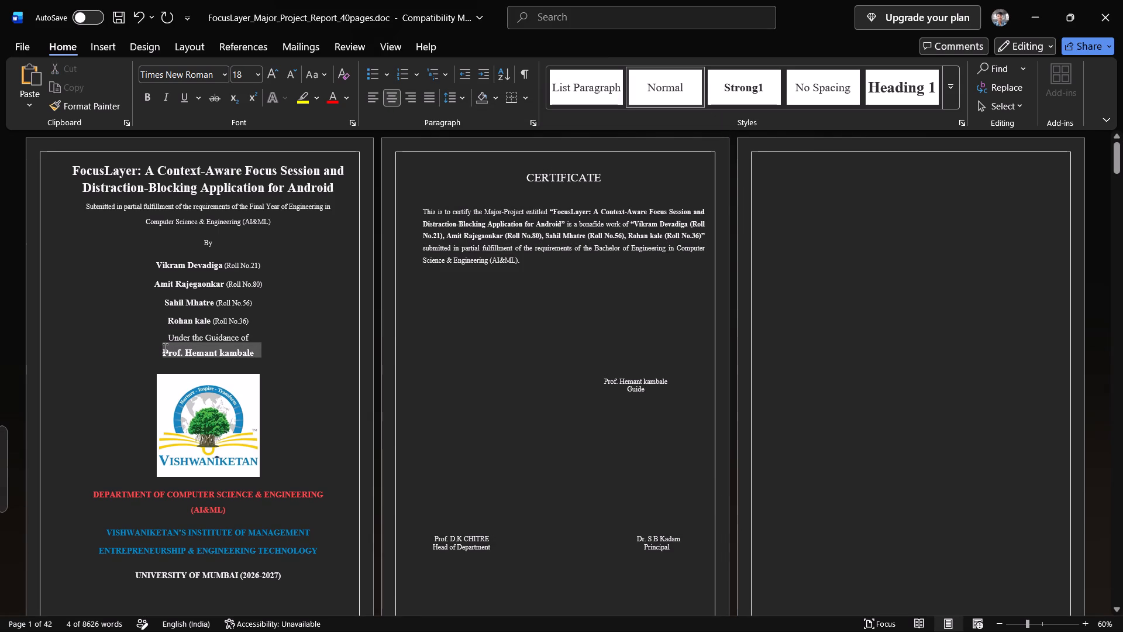
drag(165, 348, 164, 348)
click(270, 74)
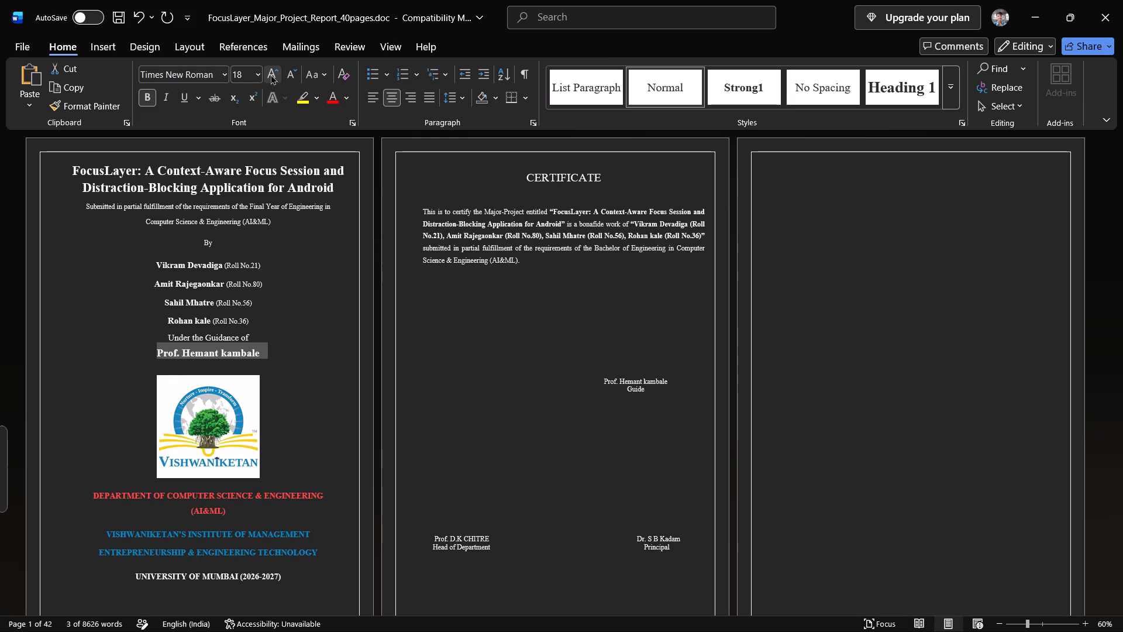
click(270, 74)
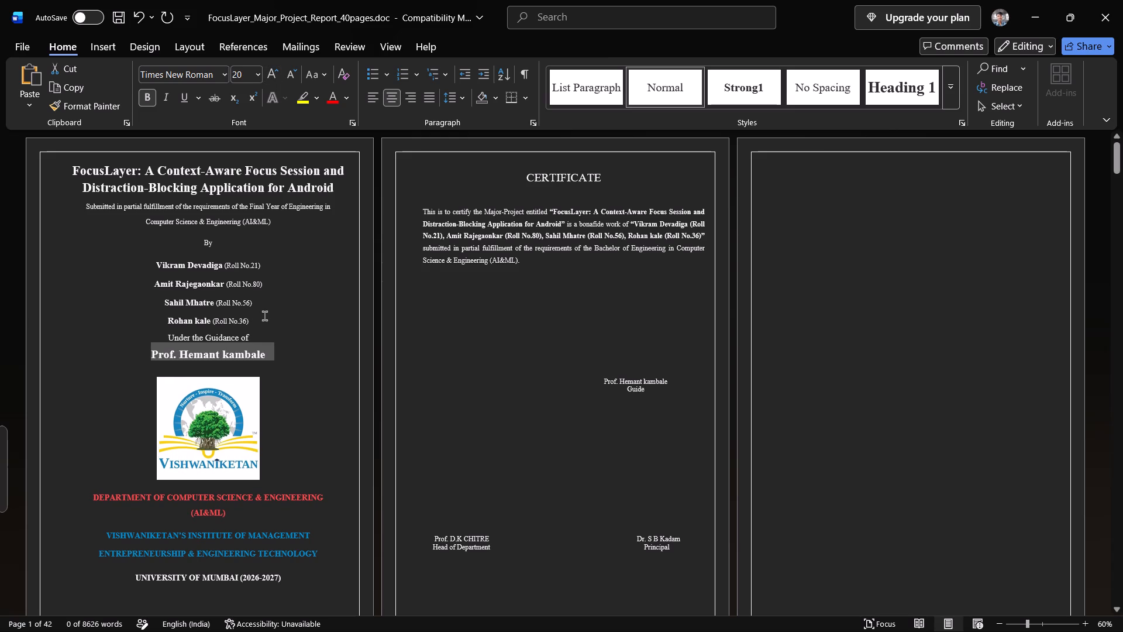
click(283, 334)
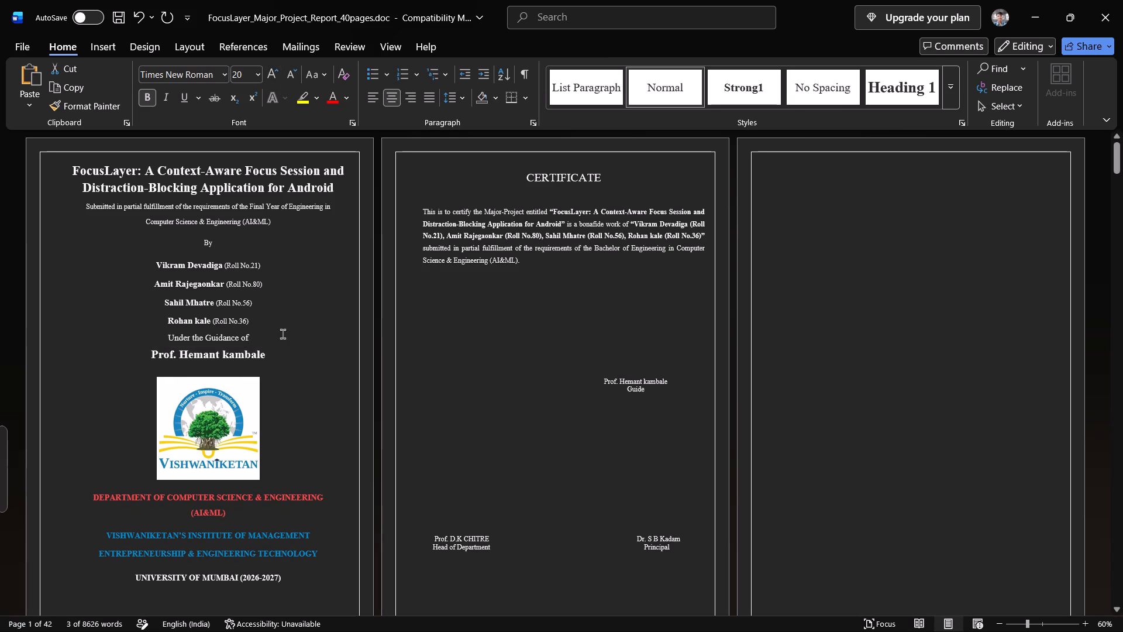
Slightly reduce the height of the head of department and principal signature table on the certificate page.
scroll(272, 372, down, 20)
scroll(272, 372, down, 2)
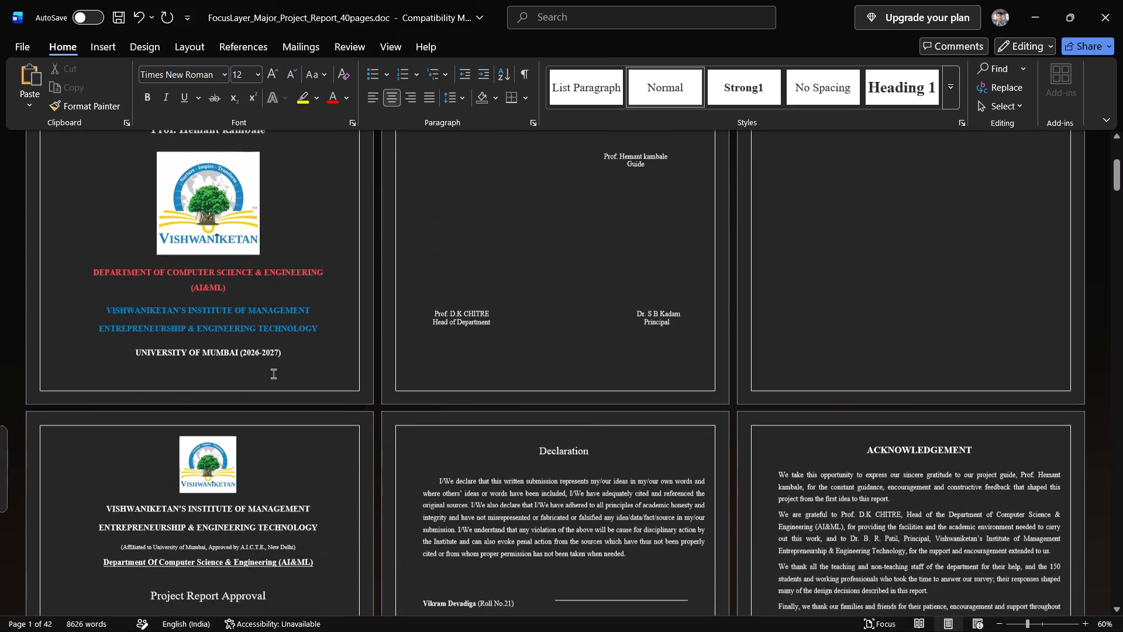
scroll(273, 373, down, 13)
scroll(763, 344, up, 20)
scroll(763, 344, up, 12)
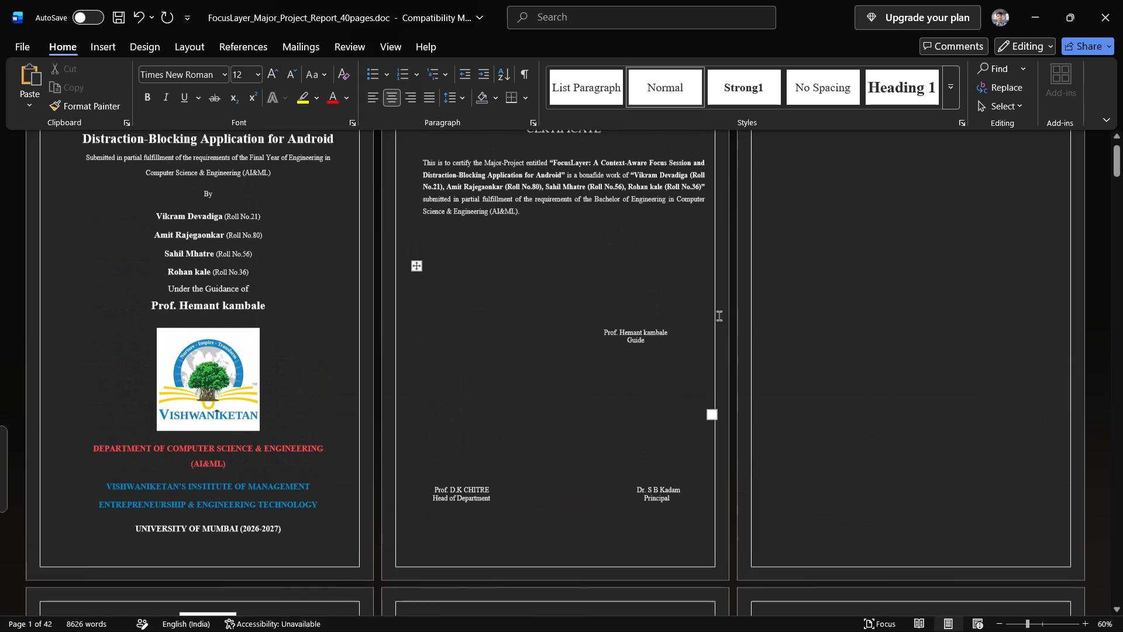
drag(715, 523, 716, 513)
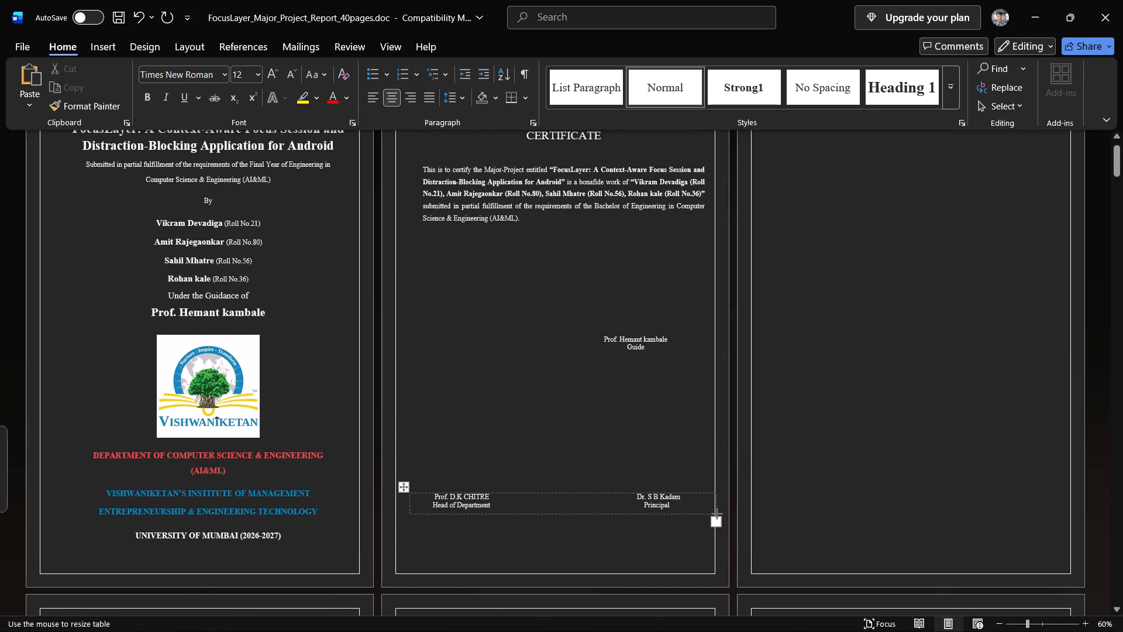
drag(716, 513, 710, 511)
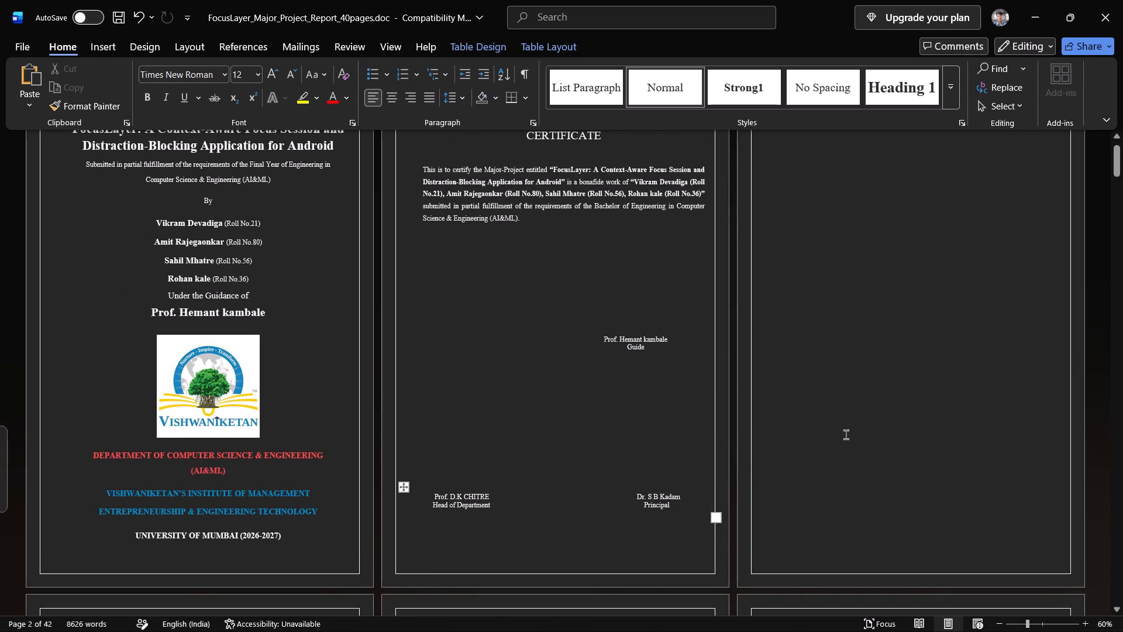
Delete the blank page between the certificate and the Project Report Approval page.
click(869, 190)
key(Delete)
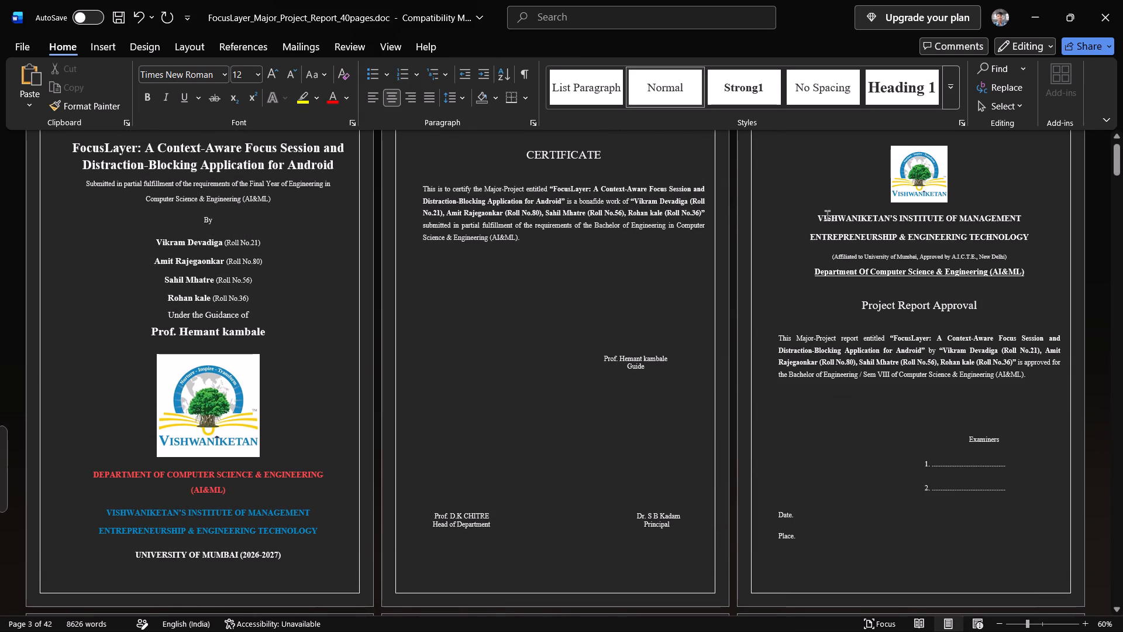
Insert four blank lines above the guide's name in the certificate page's signature table.
scroll(827, 215, up, 5)
scroll(820, 242, down, 8)
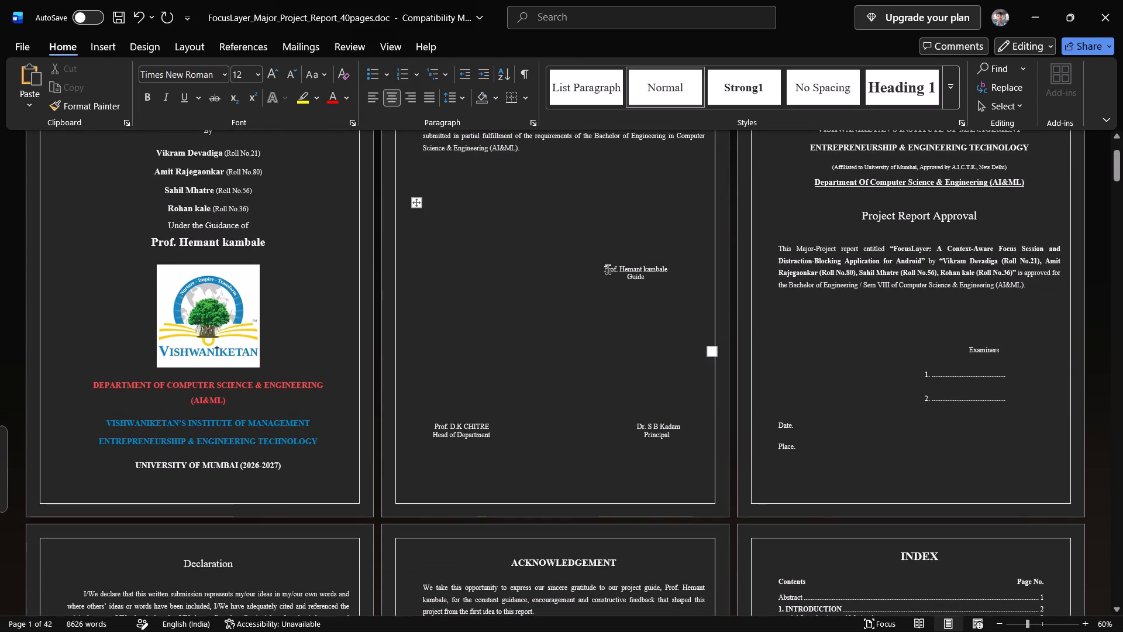
click(605, 270)
key(Return)
key(Return)
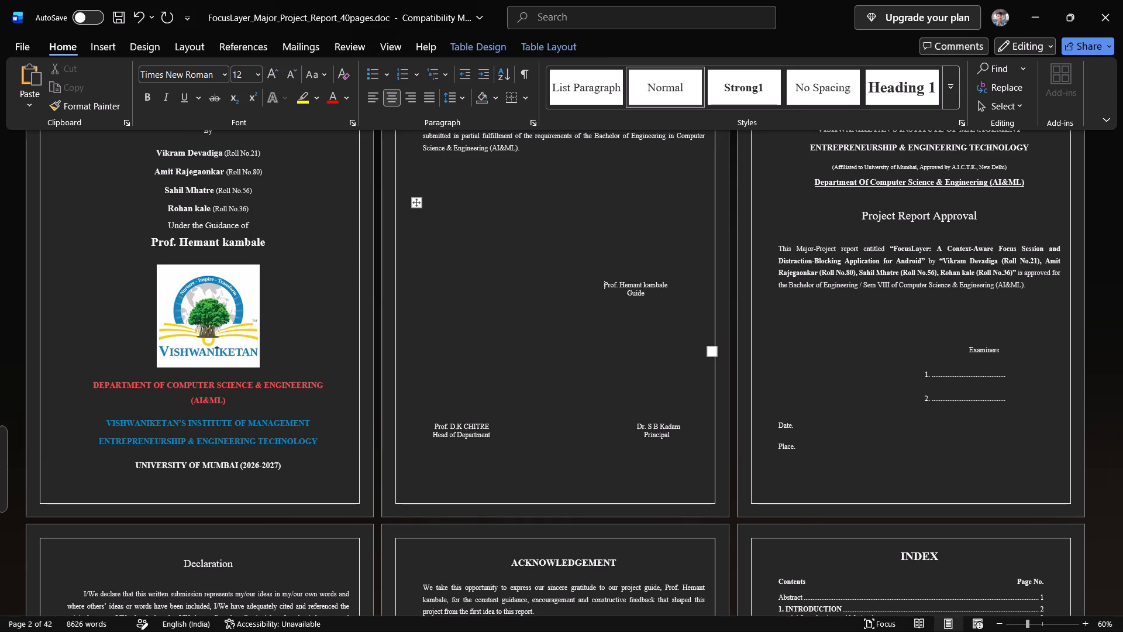
key(Return)
key(Return)
Try to delete any empty lines after the word "Guide" in the certificate page's signature table.
key(Down)
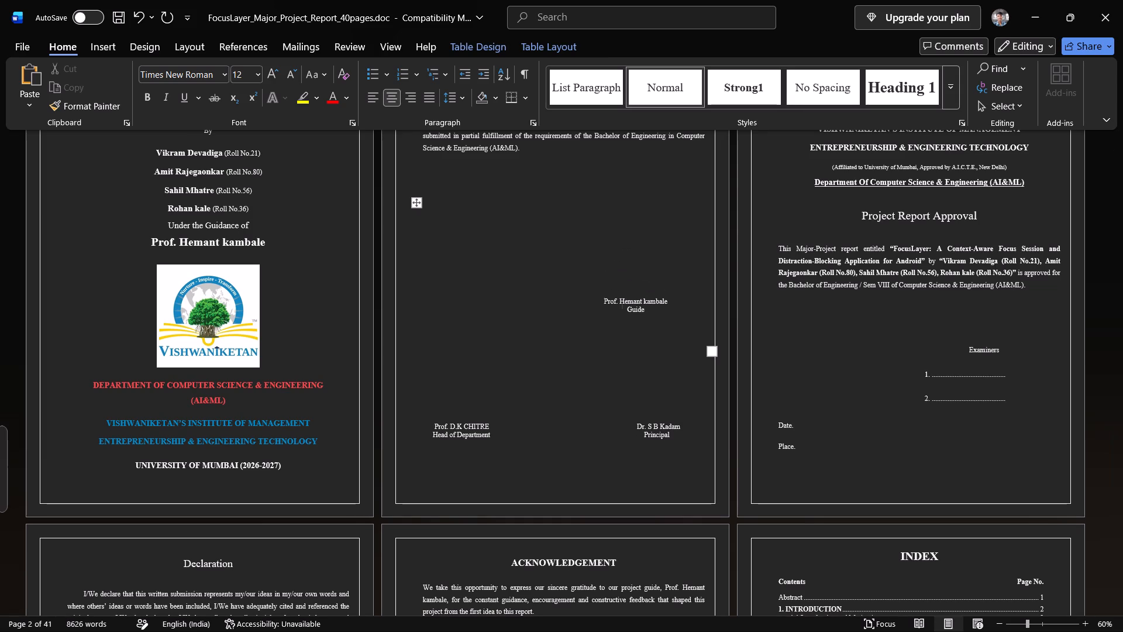
key(Down)
key(Up)
key(Right)
key(Right)
key(Right)
key(Right)
key(Right)
key(Delete)
key(Delete)
key(Delete)
key(Delete)
key(Delete)
key(Delete)
Insert one more blank line directly above the guide's name on the certificate page.
key(Up)
key(Left)
key(Left)
key(Left)
key(Left)
key(Left)
key(Left)
key(Left)
key(Left)
key(Left)
key(Left)
key(Left)
key(Left)
key(Left)
key(Return)
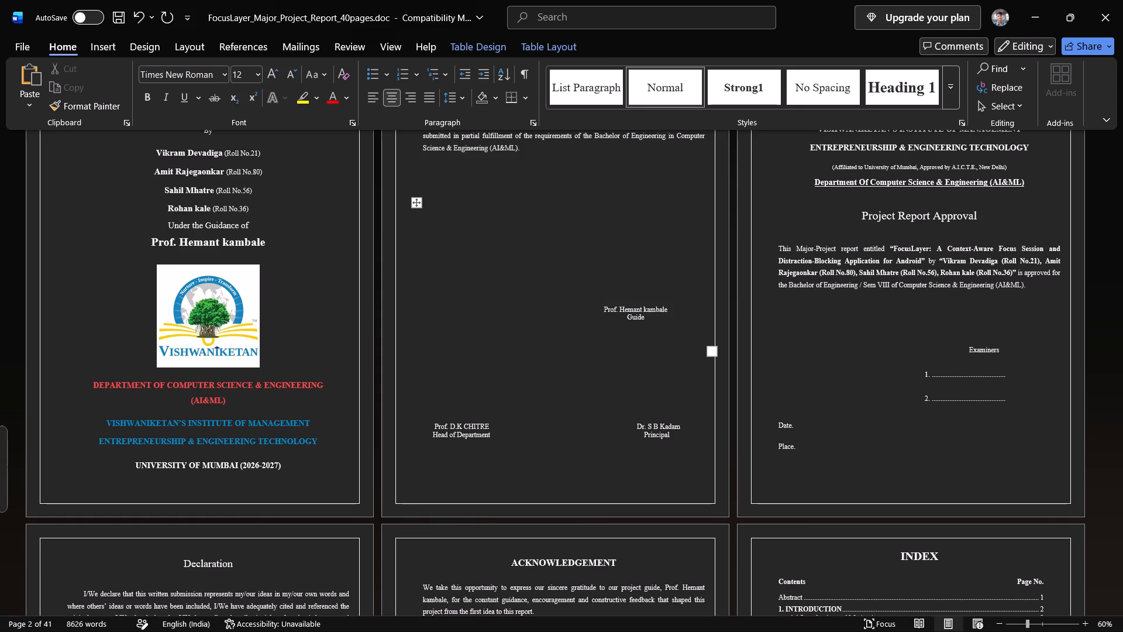
Shift the "Guide" label on the certificate page to the right by adding 20 spaces before it.
click(624, 319)
key(space)
key(space)
key(space)
key(space)
key(space)
key(space)
key(space)
key(space)
key(space)
key(space)
key(space)
key(space)
key(space)
key(space)
key(space)
key(space)
key(space)
key(space)
key(space)
key(space)
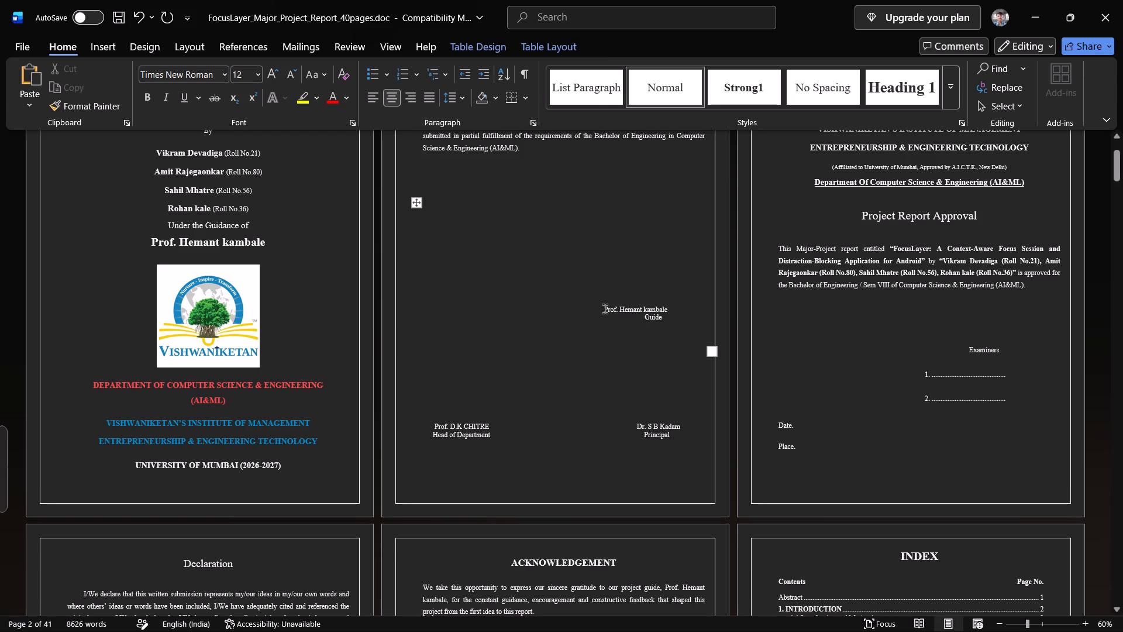
Shift the guide's name to the right above the "Guide" label by adding 18 spaces before it.
click(605, 308)
key(space)
key(space)
key(space)
key(space)
key(space)
key(space)
key(space)
key(space)
key(space)
key(space)
key(space)
key(space)
key(space)
key(space)
key(space)
key(space)
key(space)
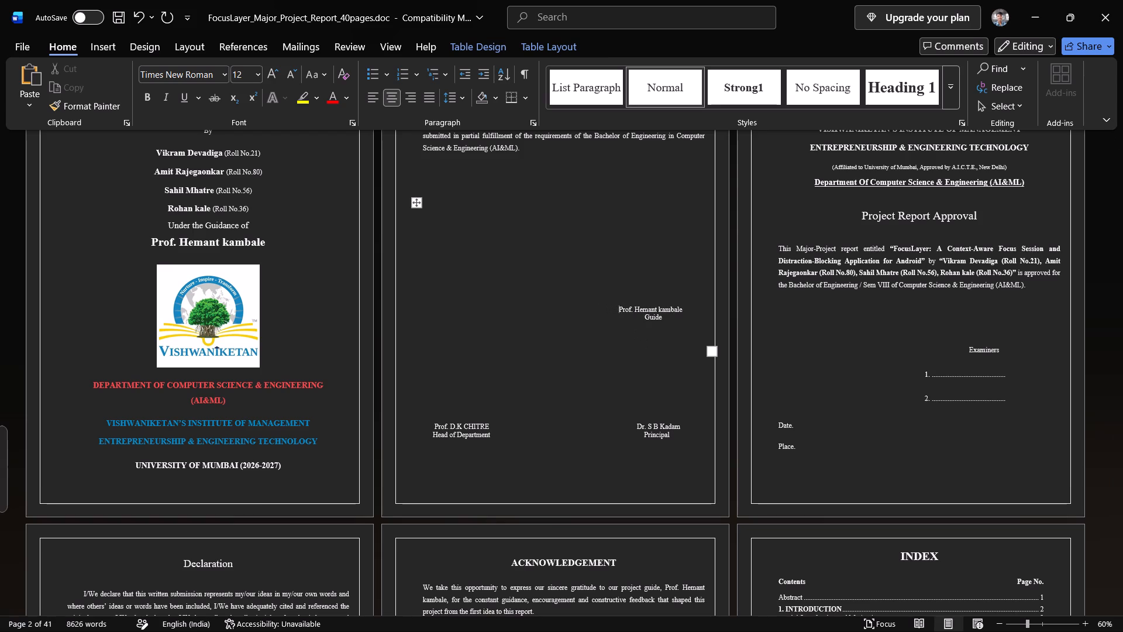
key(space)
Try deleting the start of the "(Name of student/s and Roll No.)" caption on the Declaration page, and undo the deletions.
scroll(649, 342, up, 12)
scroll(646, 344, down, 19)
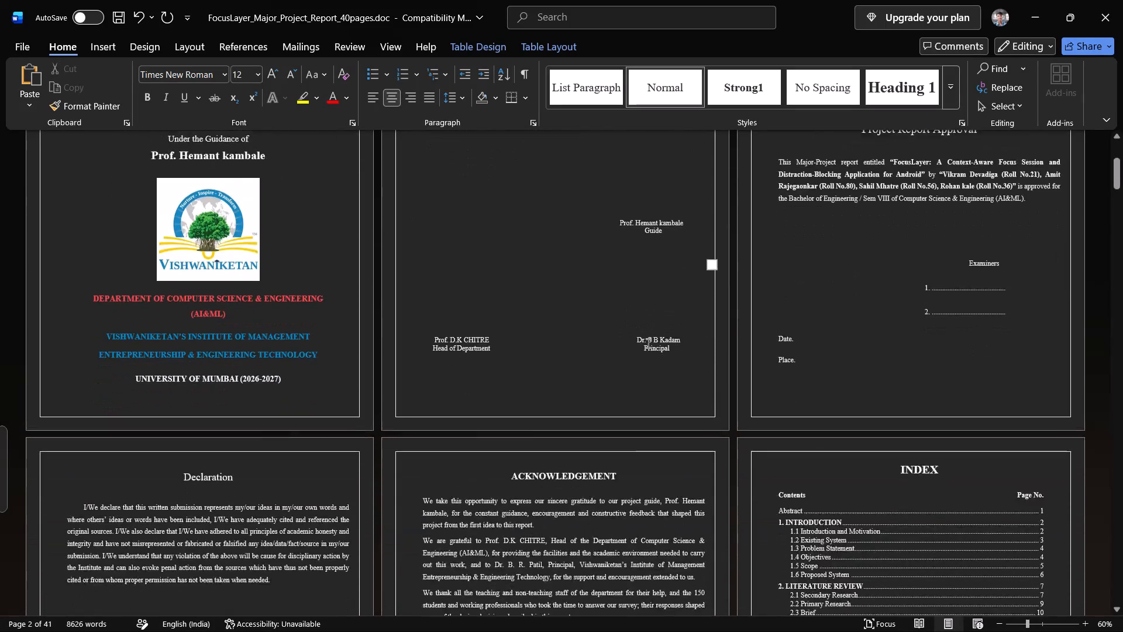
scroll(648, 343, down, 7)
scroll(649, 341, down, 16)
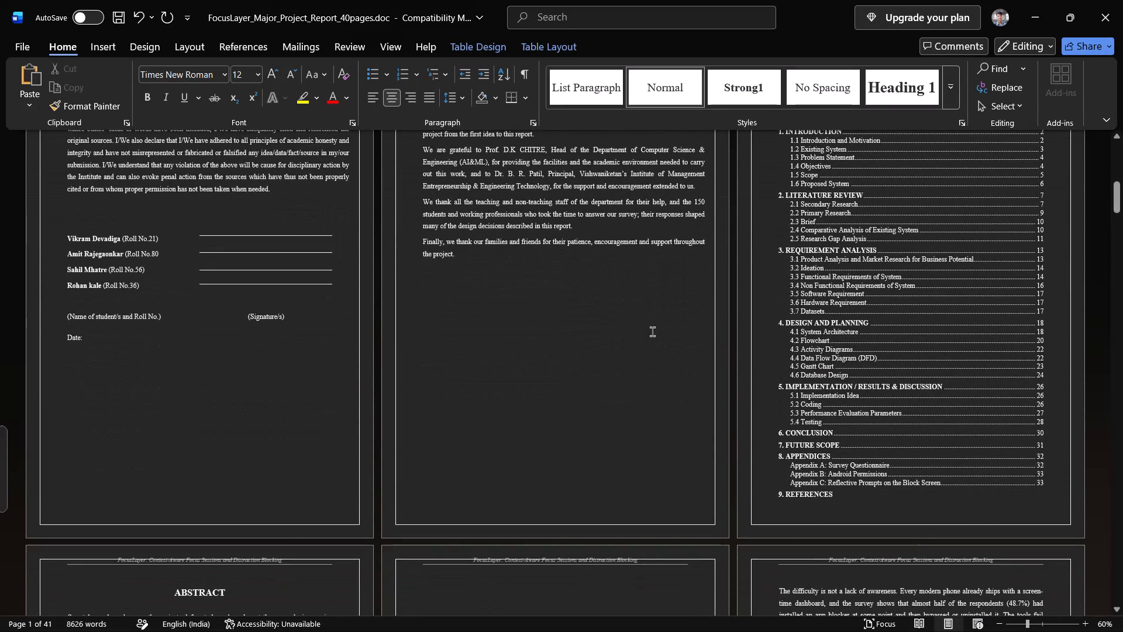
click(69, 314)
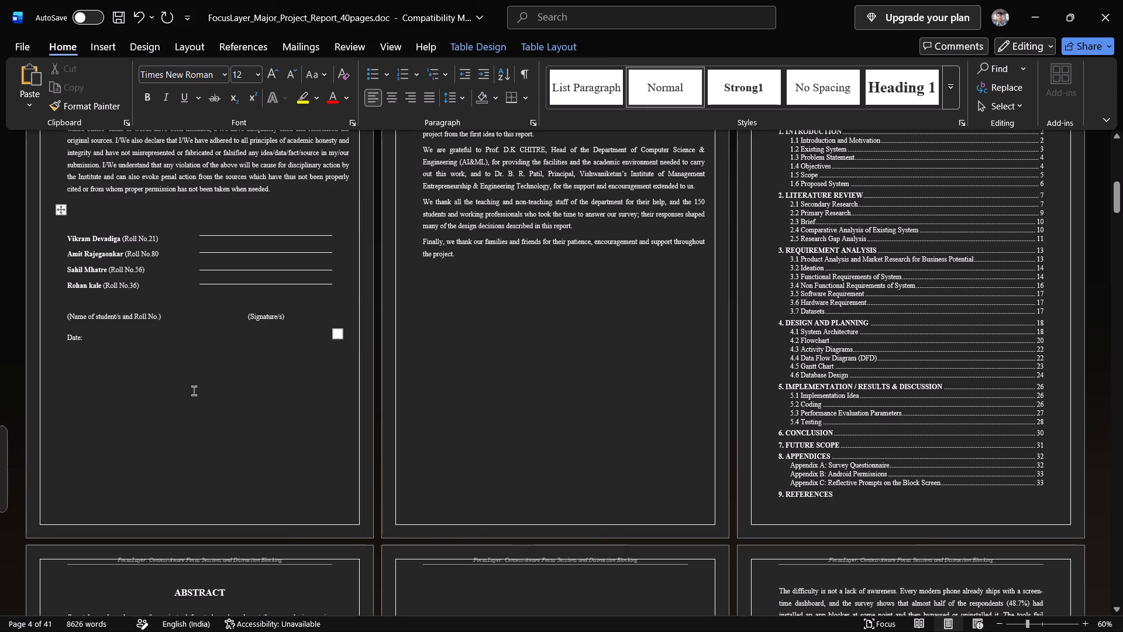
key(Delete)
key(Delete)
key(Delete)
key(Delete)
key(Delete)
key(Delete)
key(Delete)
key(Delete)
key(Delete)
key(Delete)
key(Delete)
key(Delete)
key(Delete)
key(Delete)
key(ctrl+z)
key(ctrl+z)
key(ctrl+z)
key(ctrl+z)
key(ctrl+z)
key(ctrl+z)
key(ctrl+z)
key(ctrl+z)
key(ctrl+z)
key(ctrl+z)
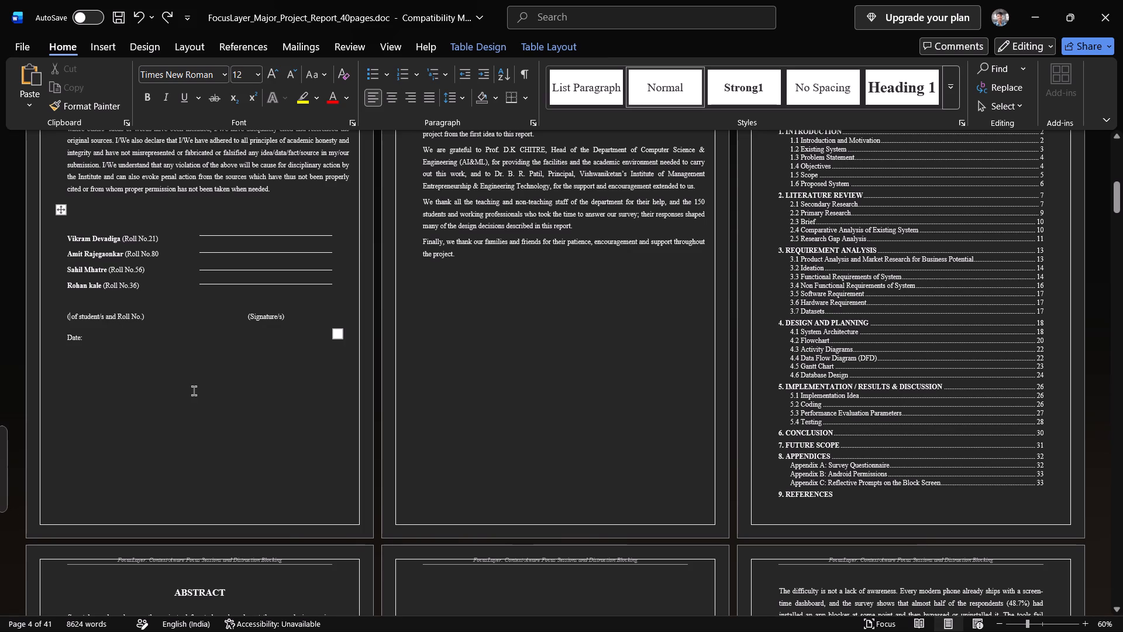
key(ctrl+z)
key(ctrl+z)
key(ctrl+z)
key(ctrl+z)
Examine how the running header sits against the page border from the Declaration page through the first chapter pages.
scroll(163, 386, down, 12)
scroll(164, 379, up, 1)
scroll(164, 377, down, 13)
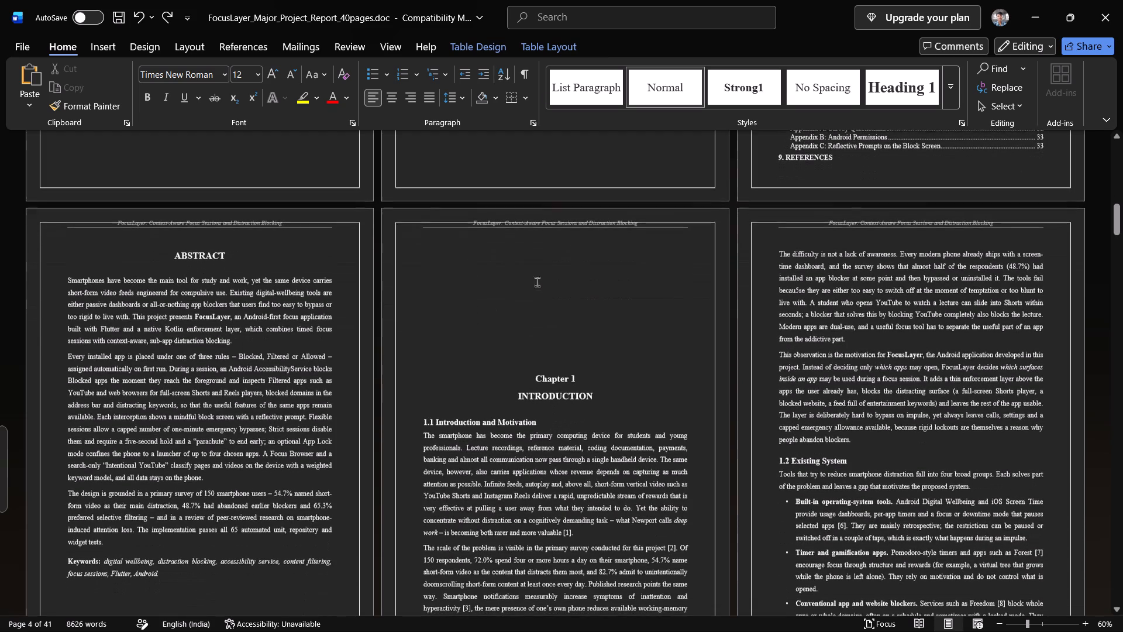
click(319, 228)
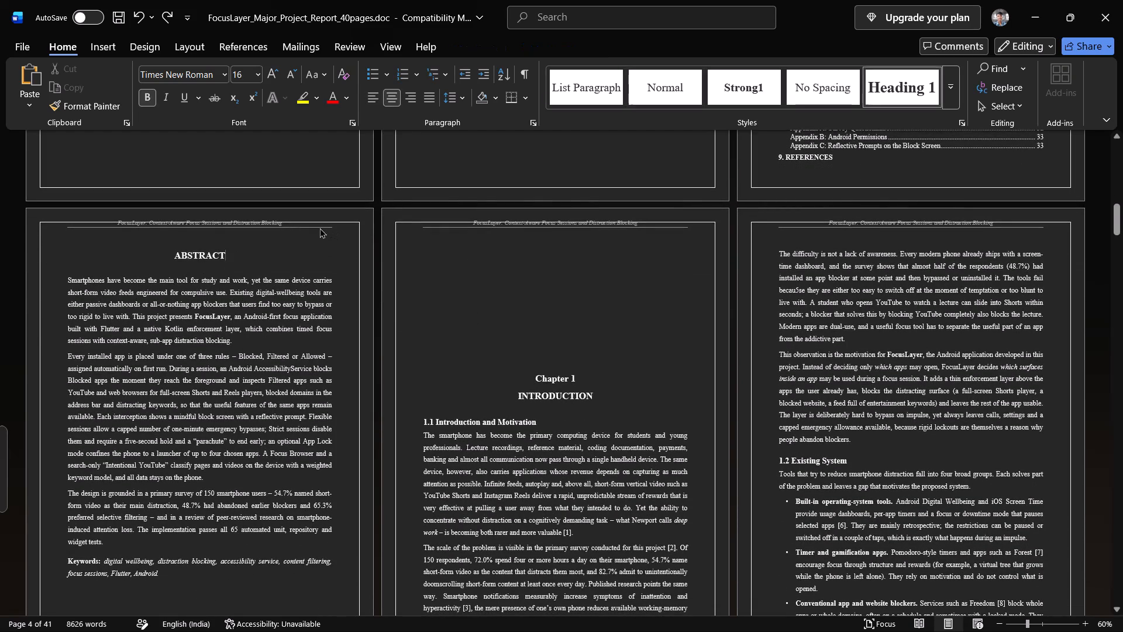
scroll(407, 317, up, 20)
scroll(407, 317, up, 2)
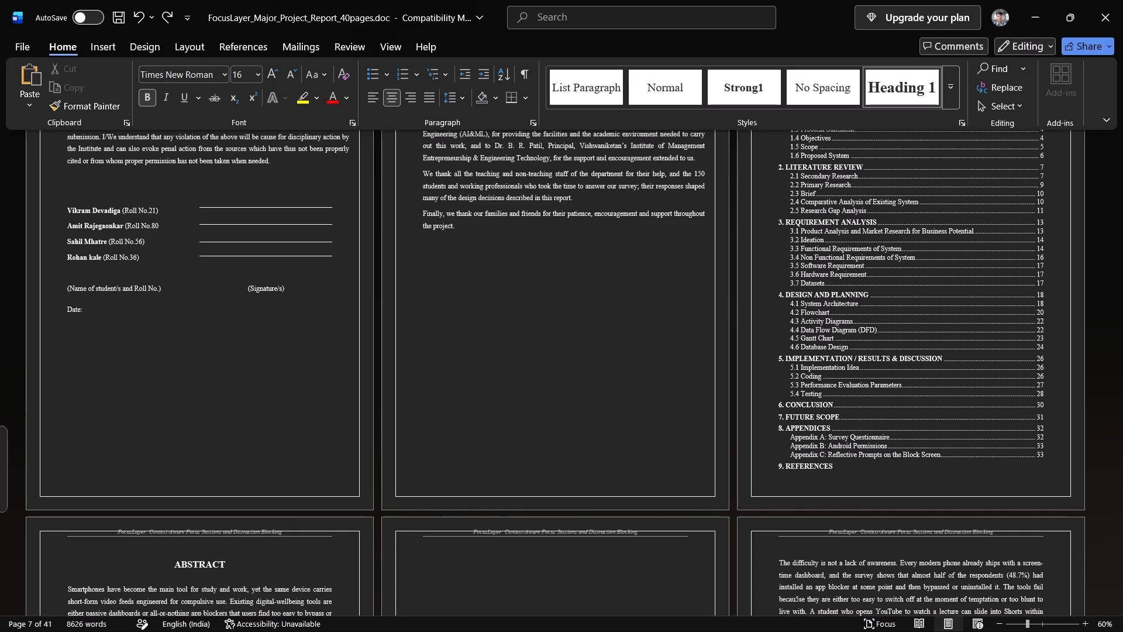
scroll(407, 403, up, 7)
middle_click(407, 403)
scroll(440, 353, up, 7)
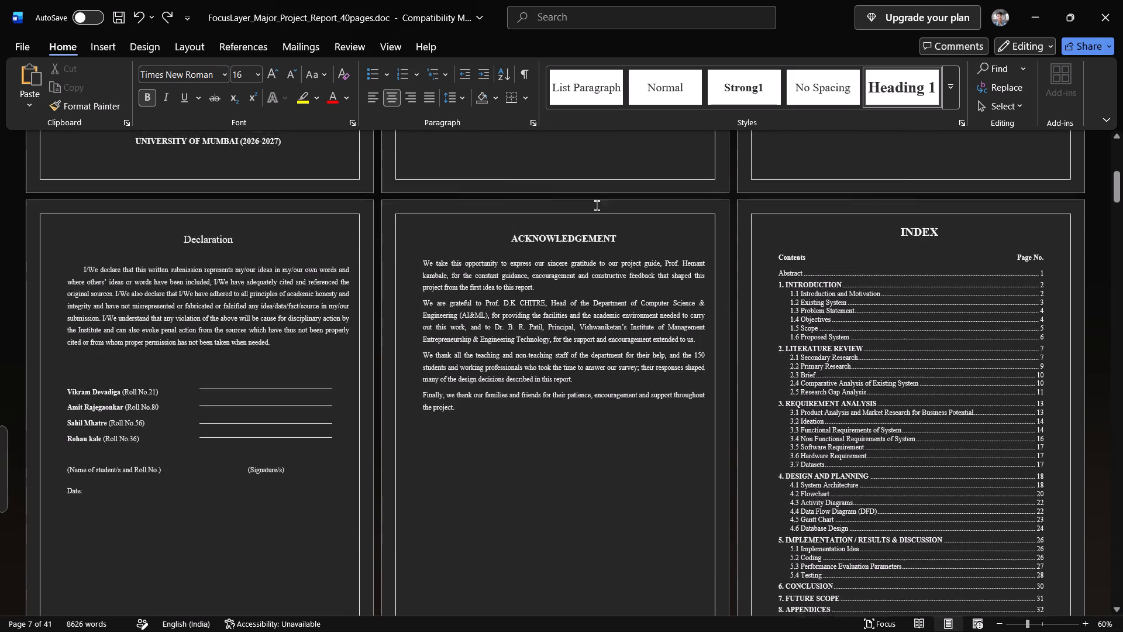
scroll(597, 205, up, 3)
scroll(585, 264, down, 20)
scroll(585, 264, down, 5)
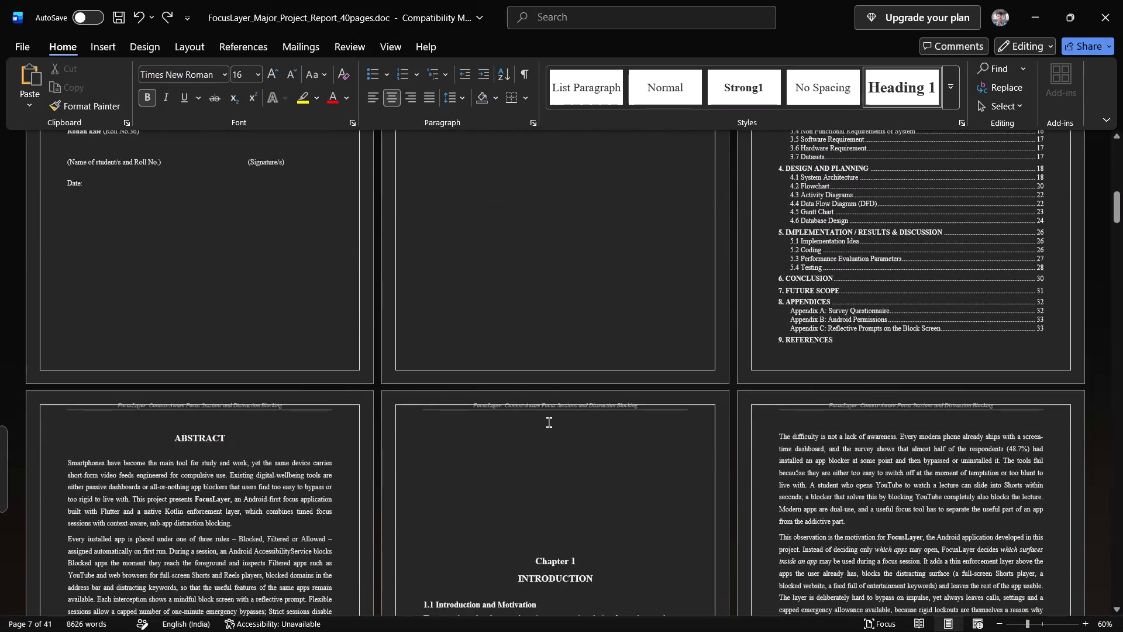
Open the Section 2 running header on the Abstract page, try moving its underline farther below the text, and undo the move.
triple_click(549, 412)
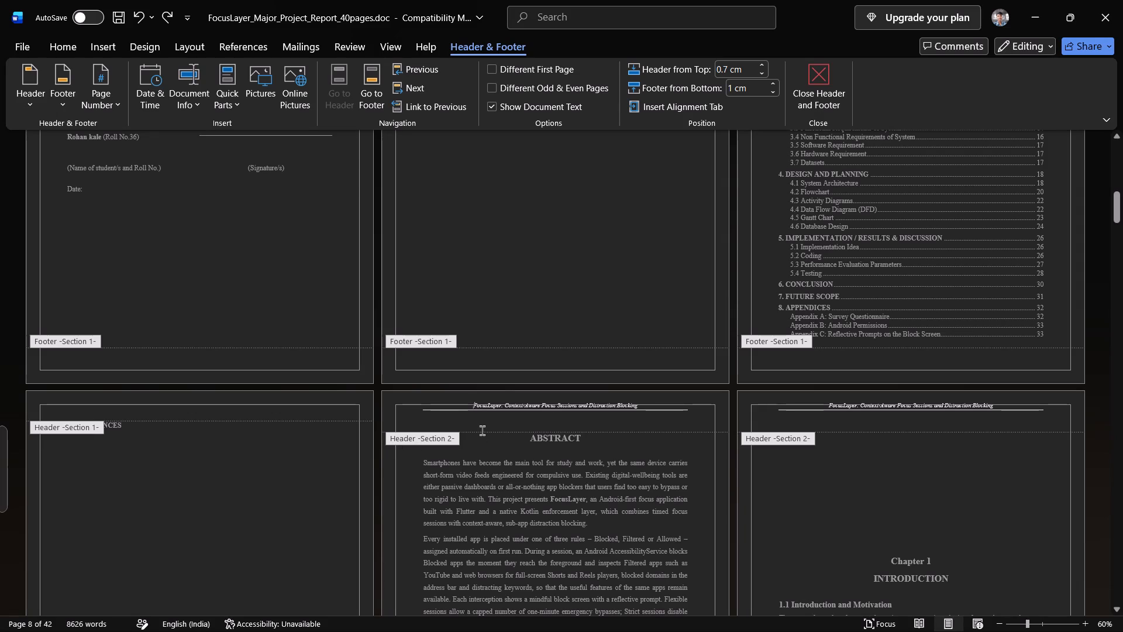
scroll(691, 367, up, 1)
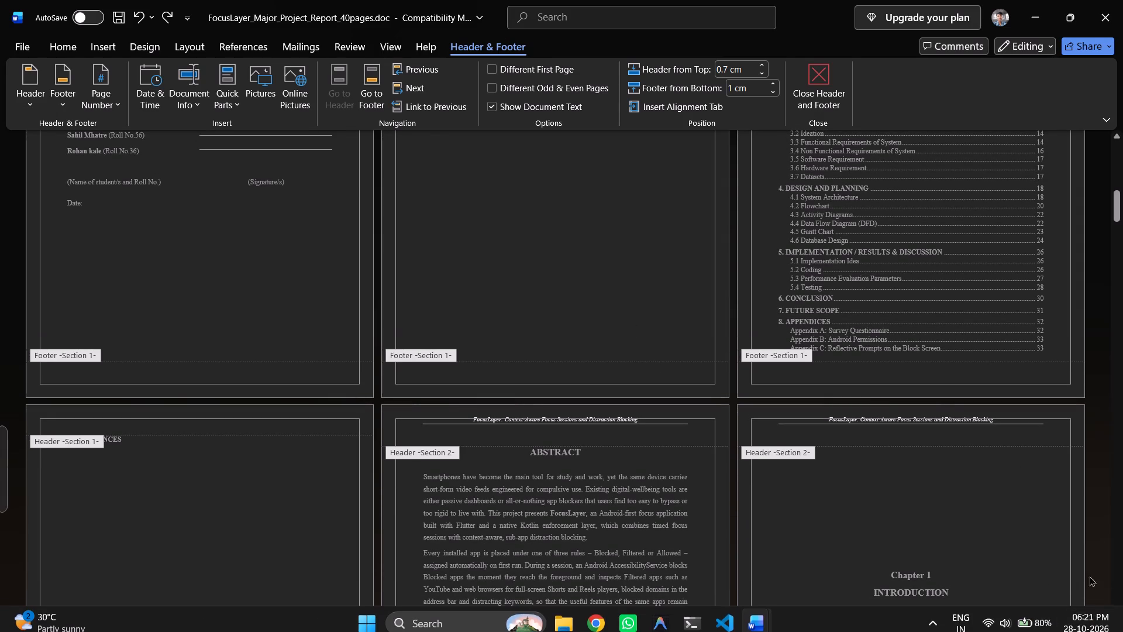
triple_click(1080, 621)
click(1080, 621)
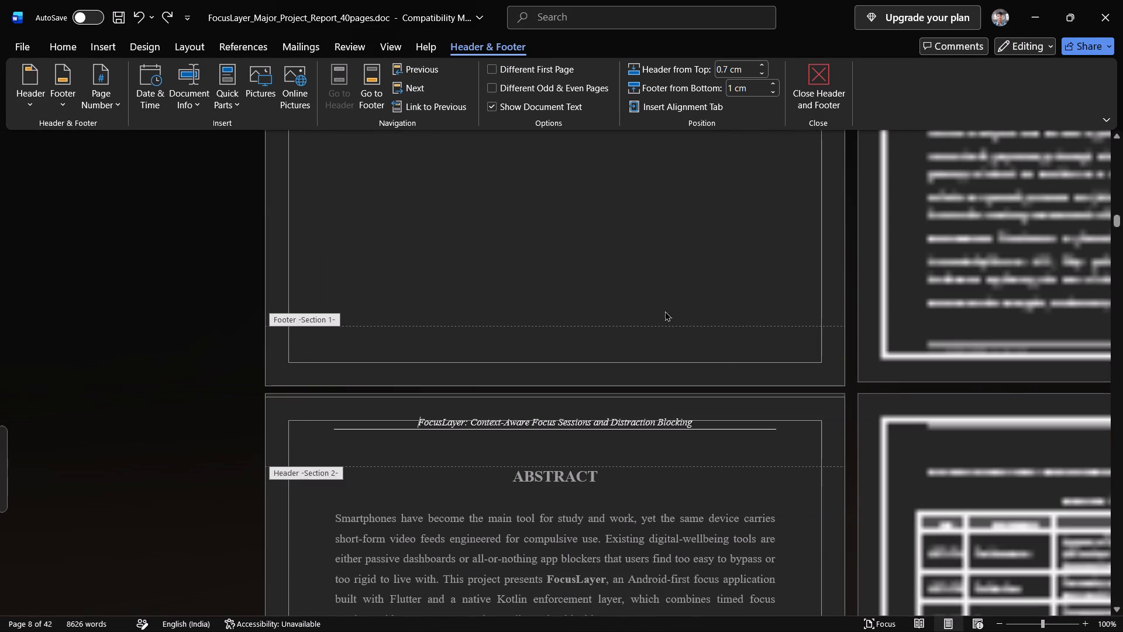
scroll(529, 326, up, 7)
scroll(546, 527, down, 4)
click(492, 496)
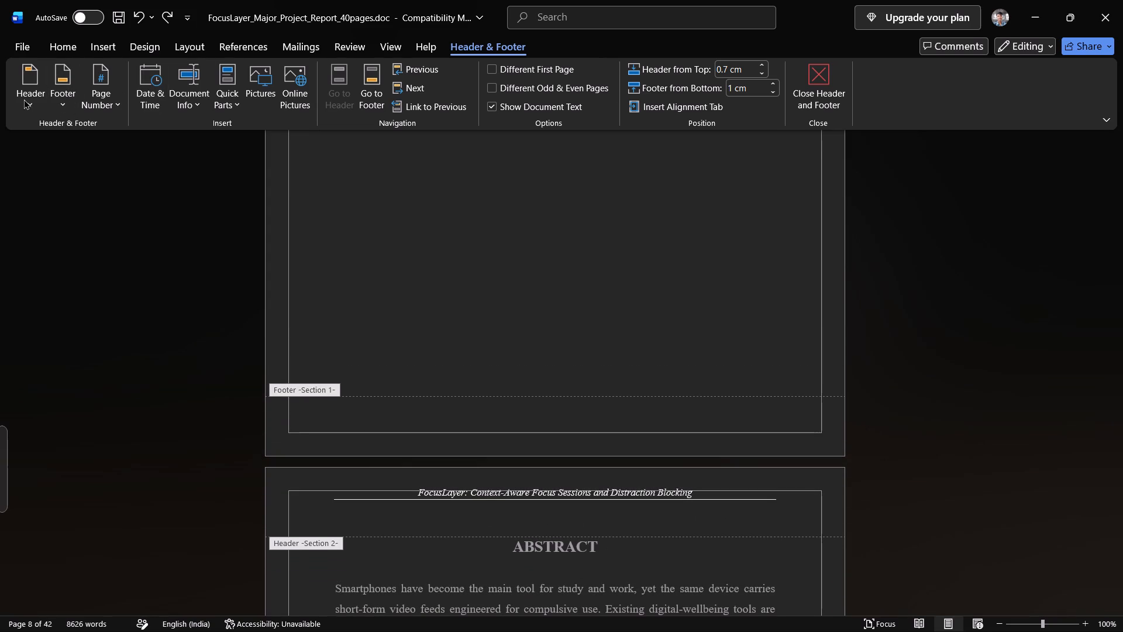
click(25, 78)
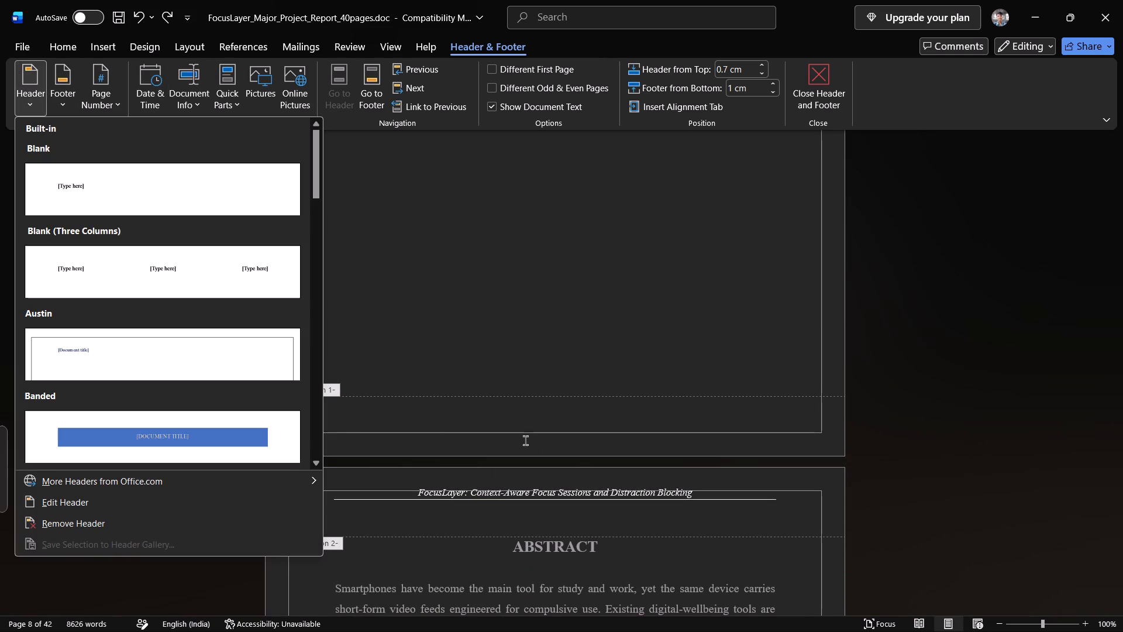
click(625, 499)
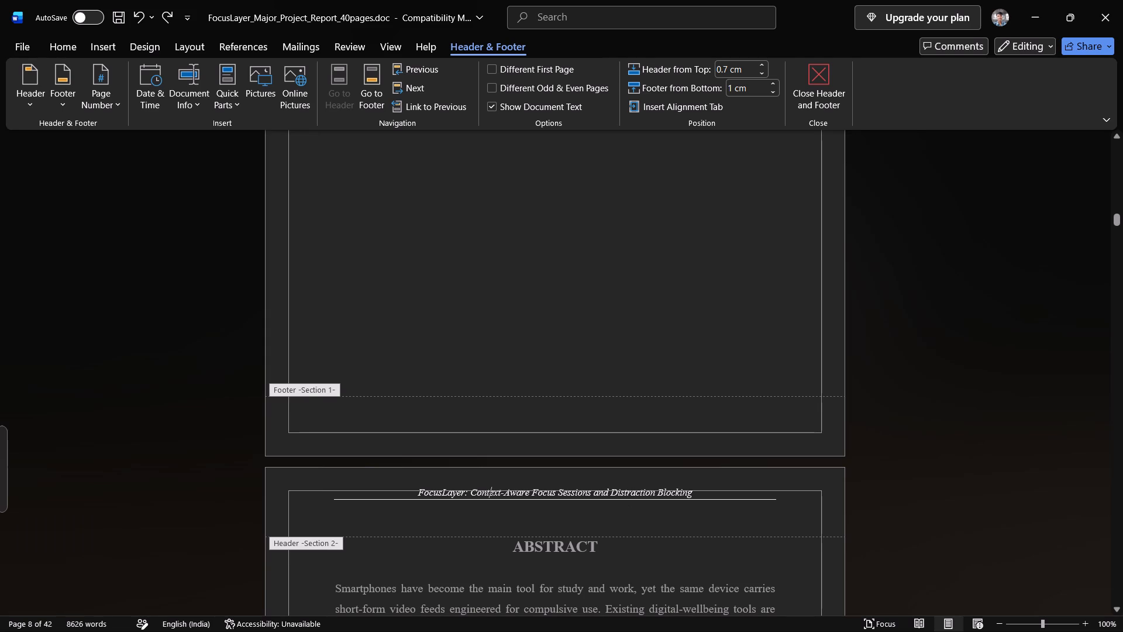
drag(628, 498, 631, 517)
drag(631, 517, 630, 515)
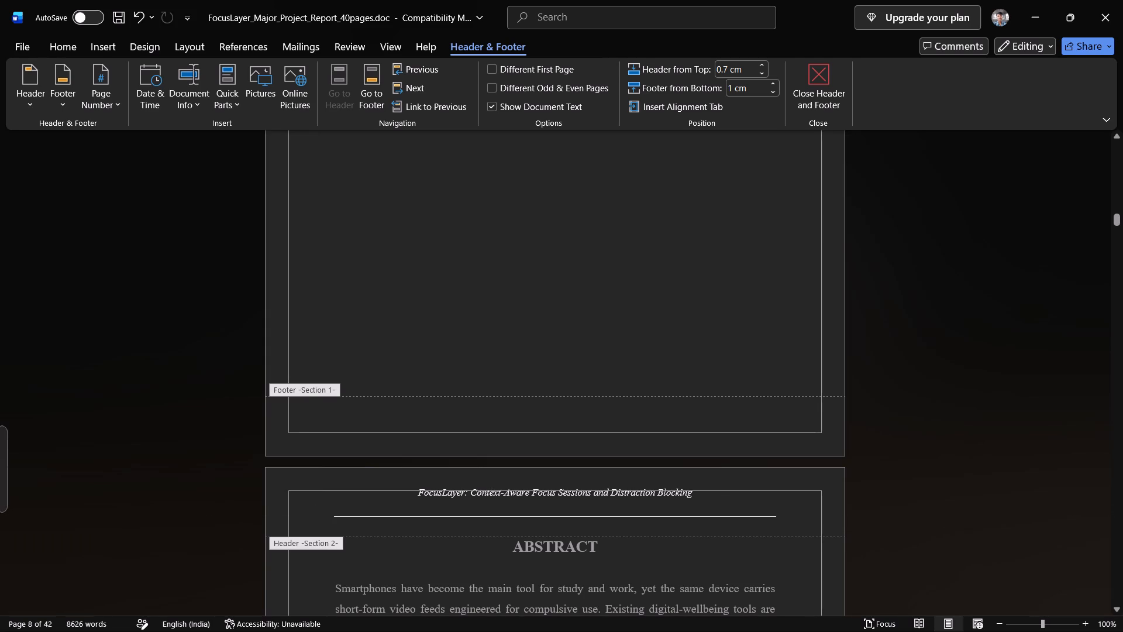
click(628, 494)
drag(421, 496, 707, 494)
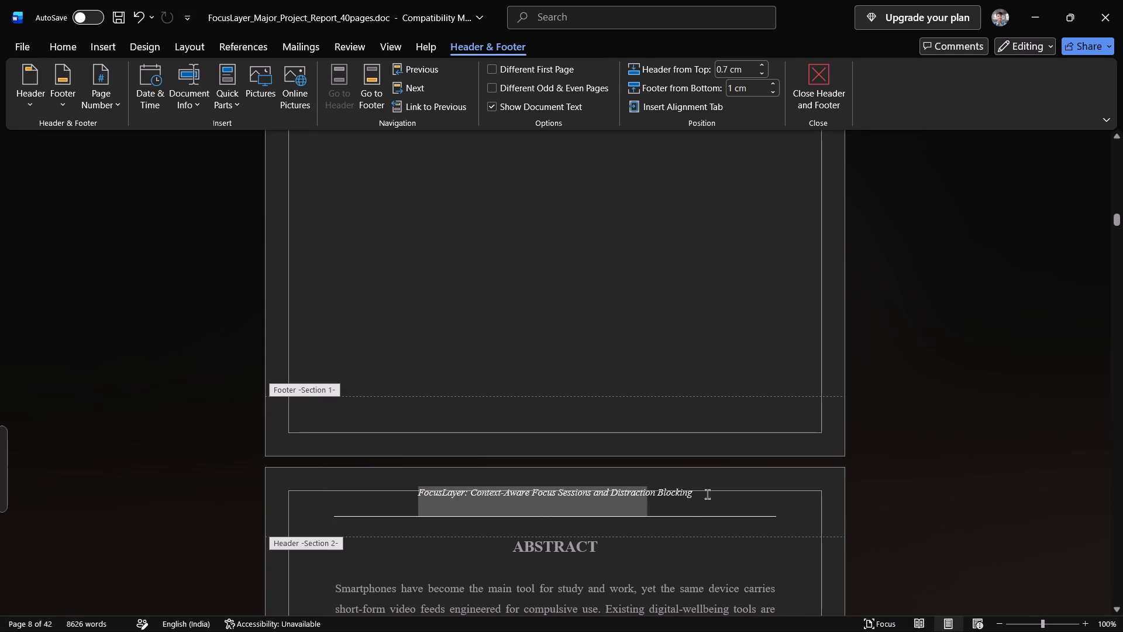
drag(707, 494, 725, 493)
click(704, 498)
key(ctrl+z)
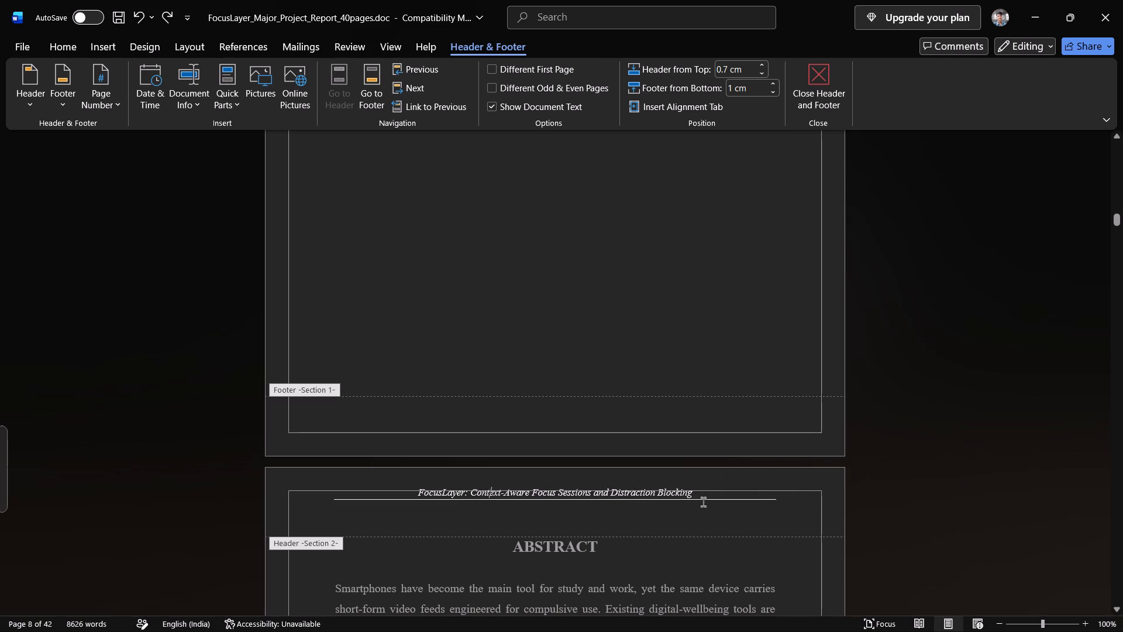
Compare the Section 1 header and footer areas around the Index page with the running header above the Abstract.
click(614, 493)
scroll(564, 490, up, 19)
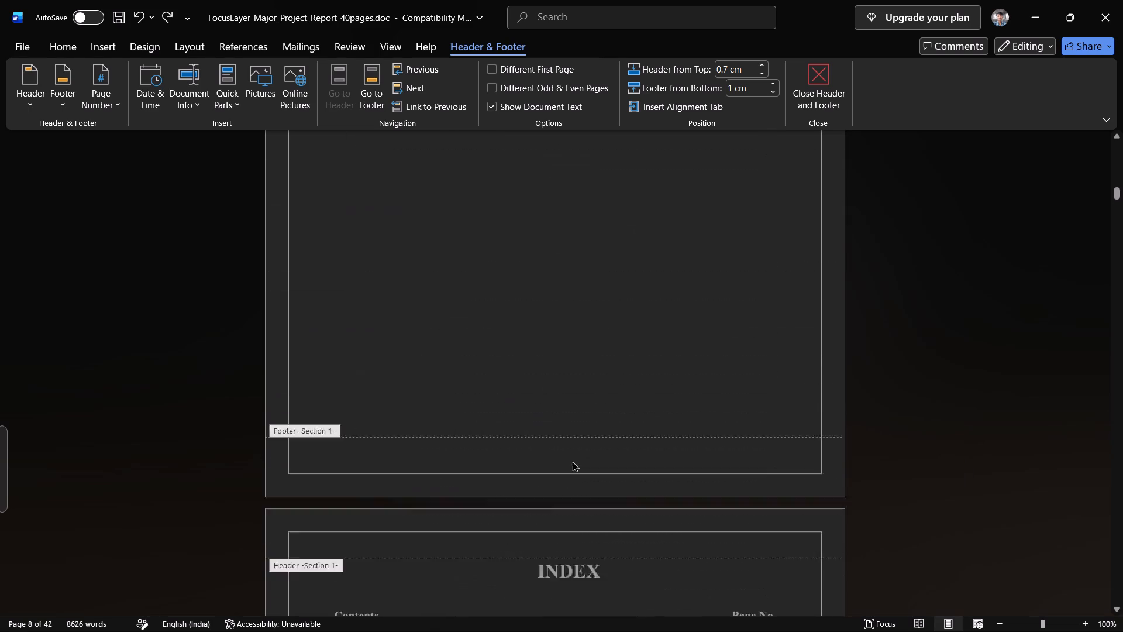
scroll(572, 461, up, 5)
scroll(572, 461, down, 2)
scroll(572, 461, left, 1)
scroll(572, 461, down, 2)
scroll(572, 461, left, 1)
scroll(572, 461, down, 2)
scroll(578, 385, down, 2)
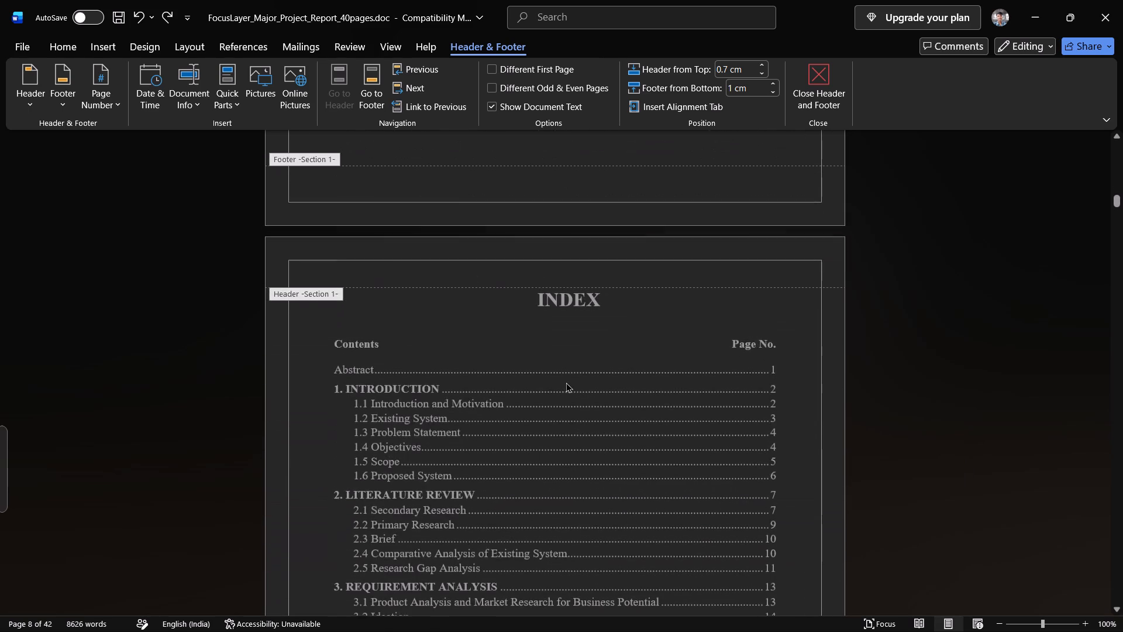
scroll(566, 382, down, 8)
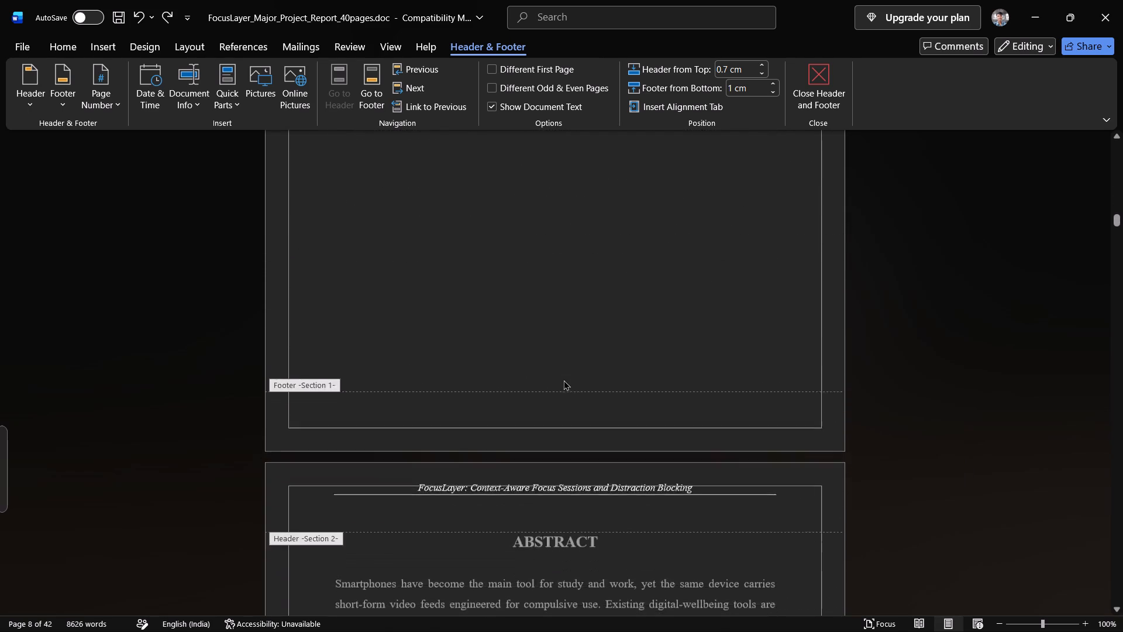
scroll(563, 380, down, 3)
scroll(547, 456, down, 1)
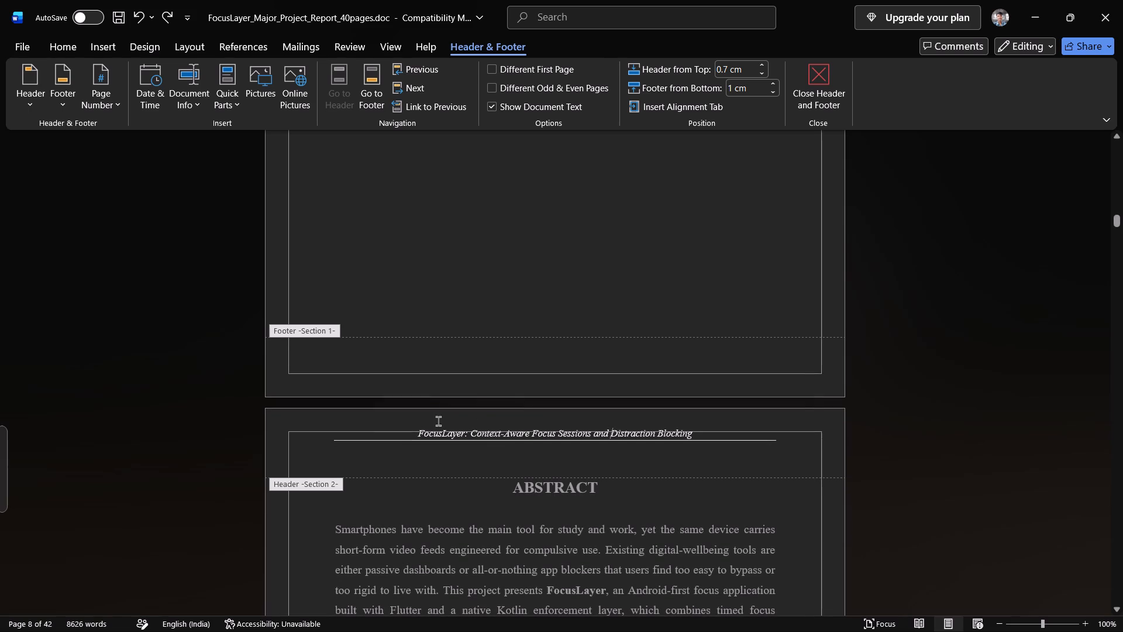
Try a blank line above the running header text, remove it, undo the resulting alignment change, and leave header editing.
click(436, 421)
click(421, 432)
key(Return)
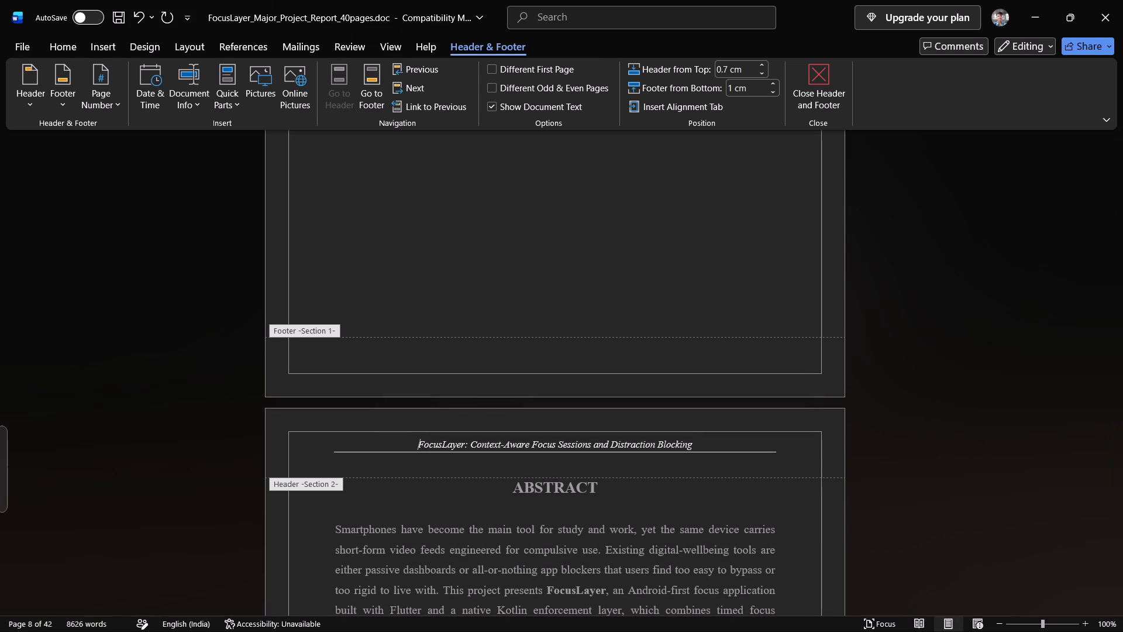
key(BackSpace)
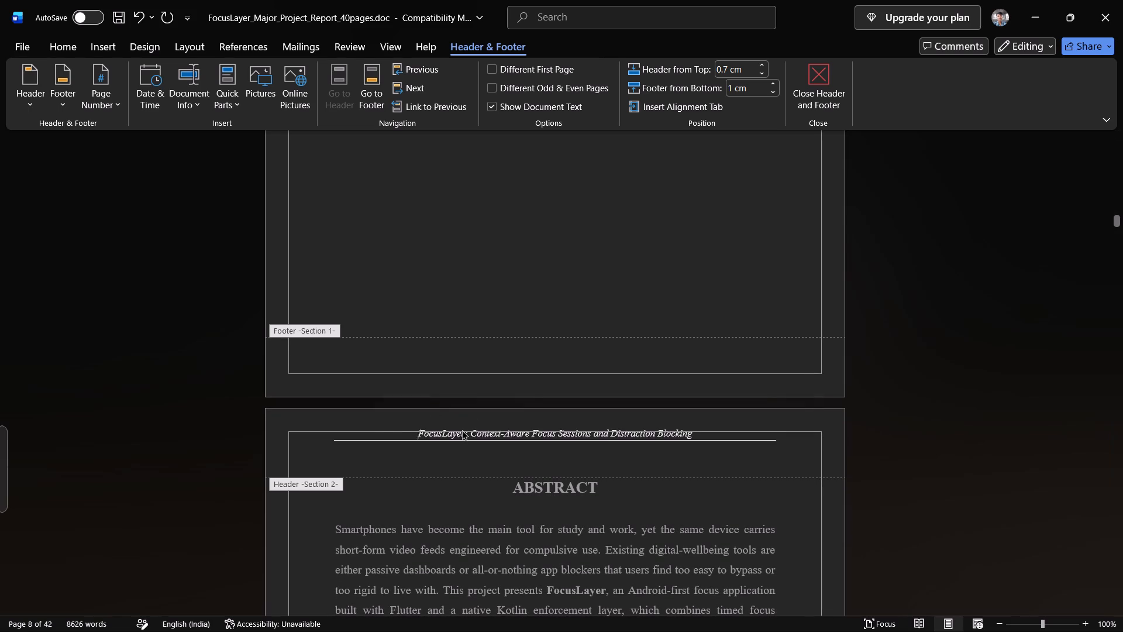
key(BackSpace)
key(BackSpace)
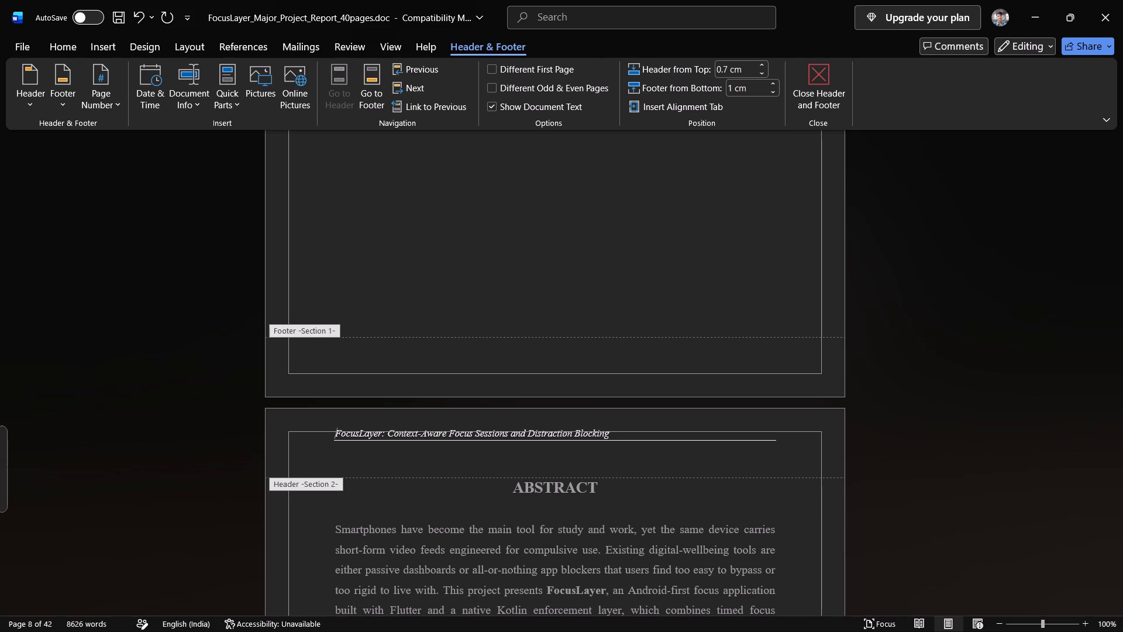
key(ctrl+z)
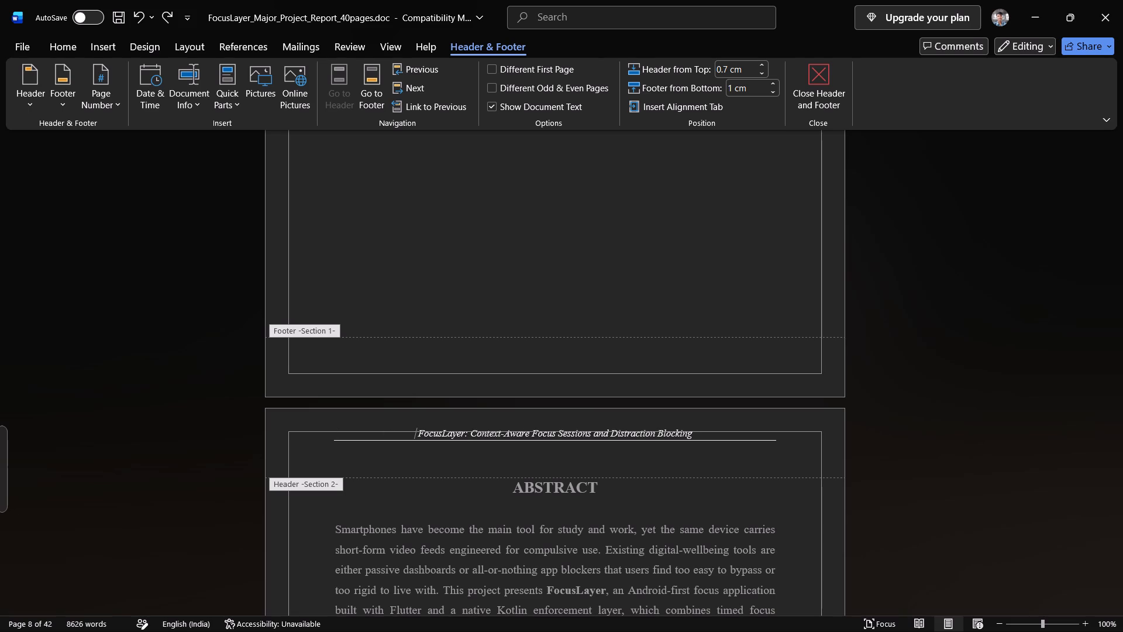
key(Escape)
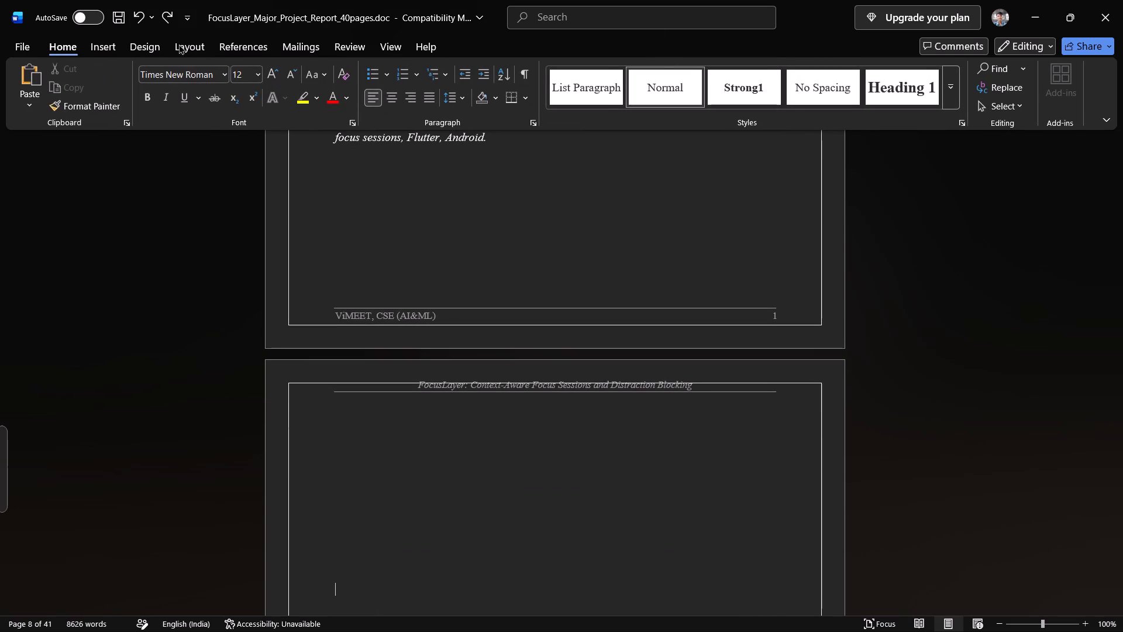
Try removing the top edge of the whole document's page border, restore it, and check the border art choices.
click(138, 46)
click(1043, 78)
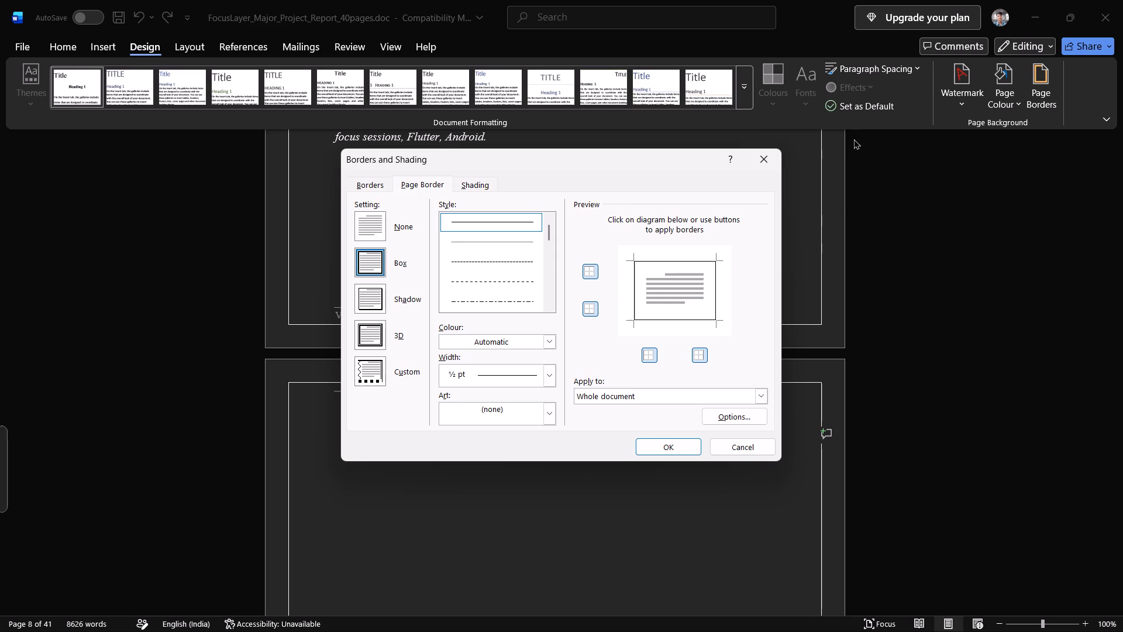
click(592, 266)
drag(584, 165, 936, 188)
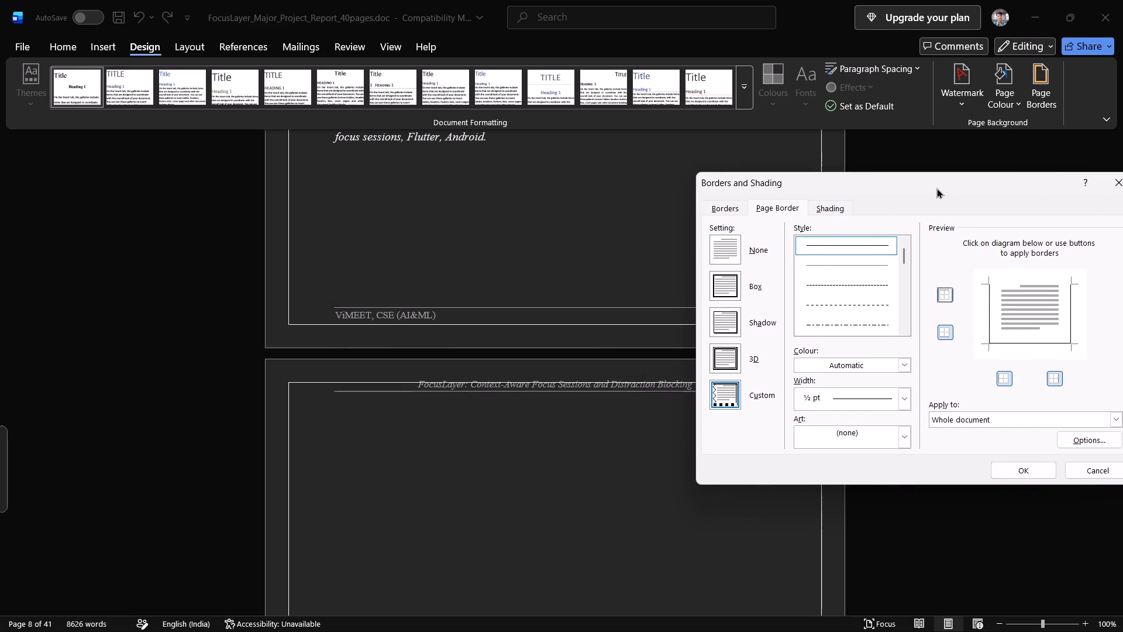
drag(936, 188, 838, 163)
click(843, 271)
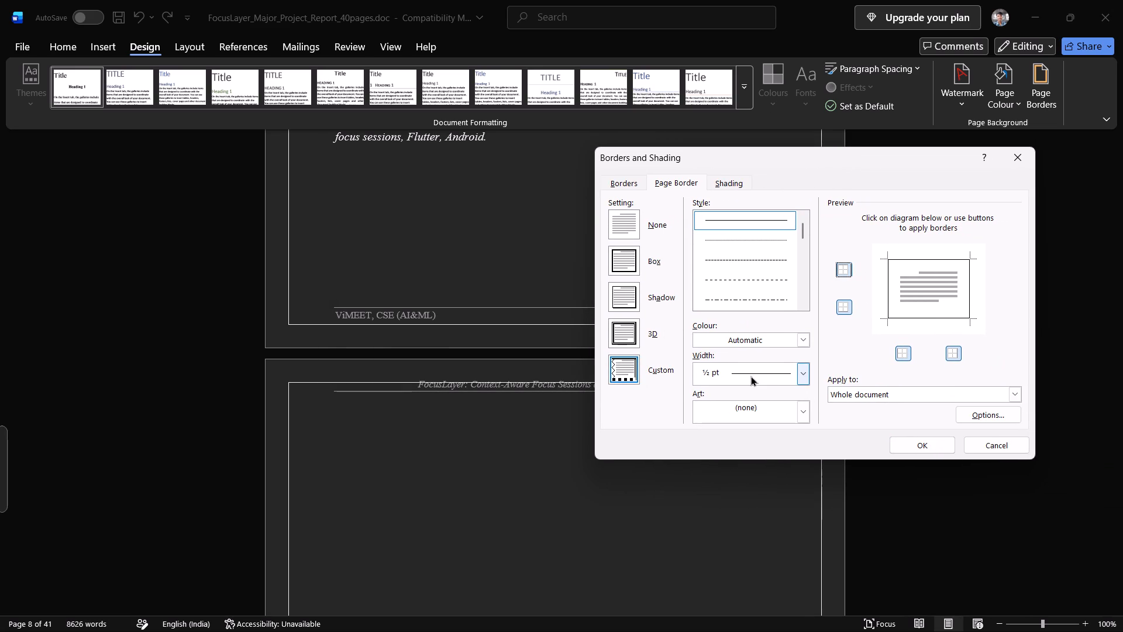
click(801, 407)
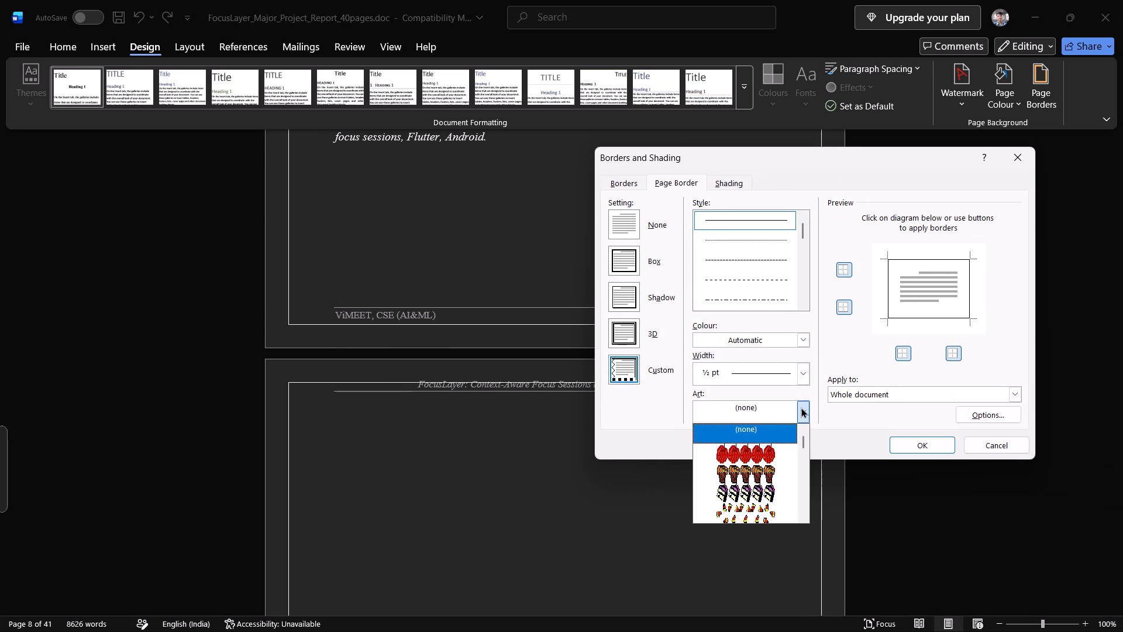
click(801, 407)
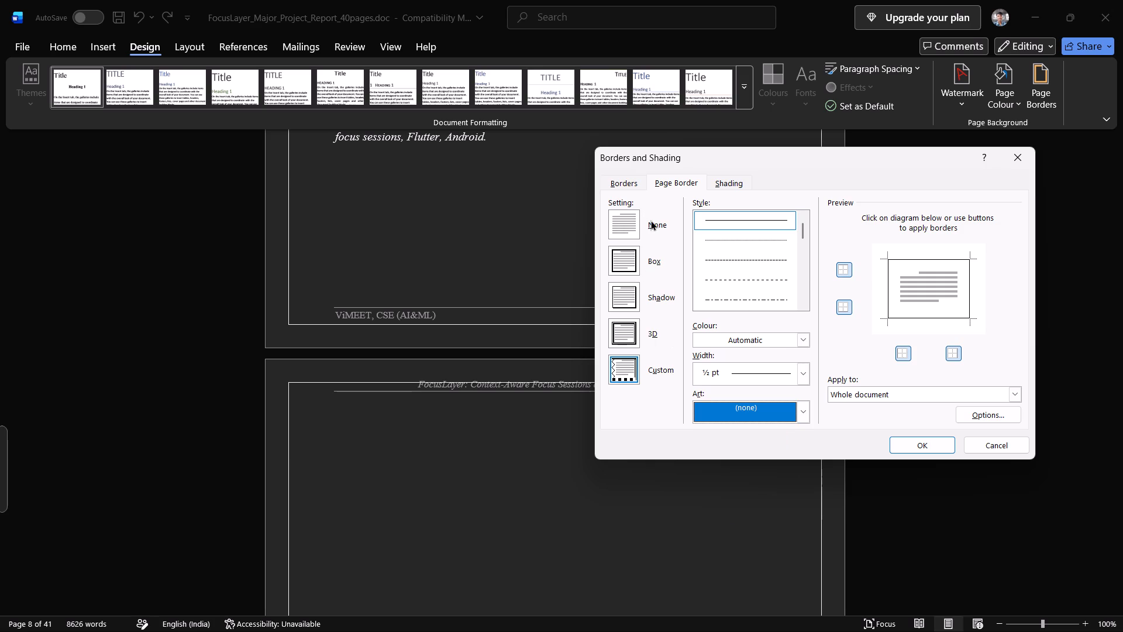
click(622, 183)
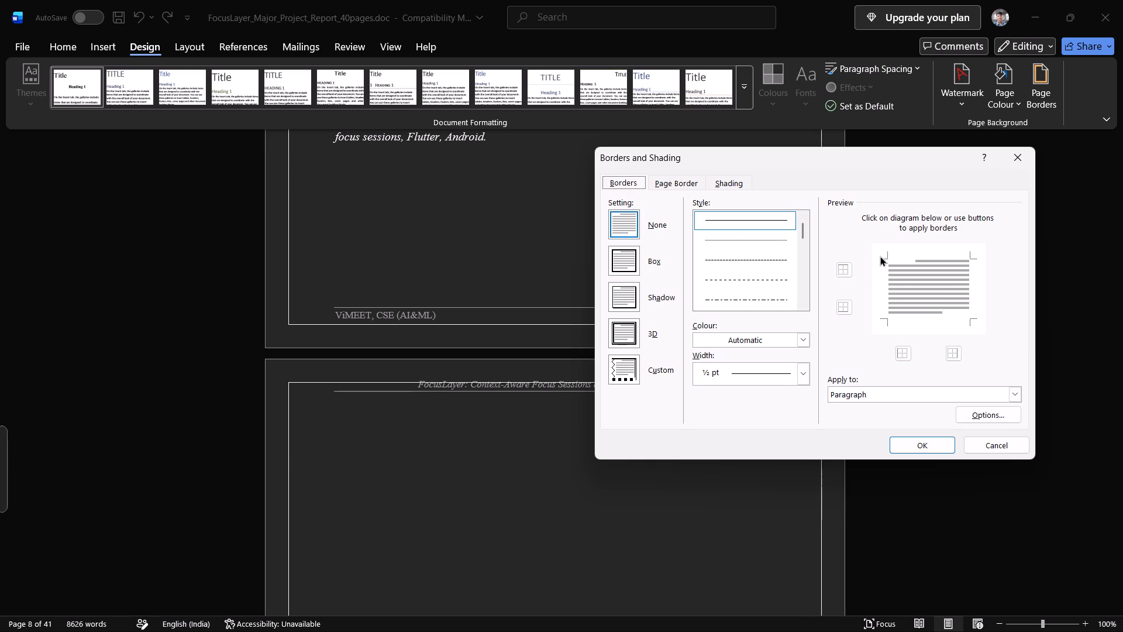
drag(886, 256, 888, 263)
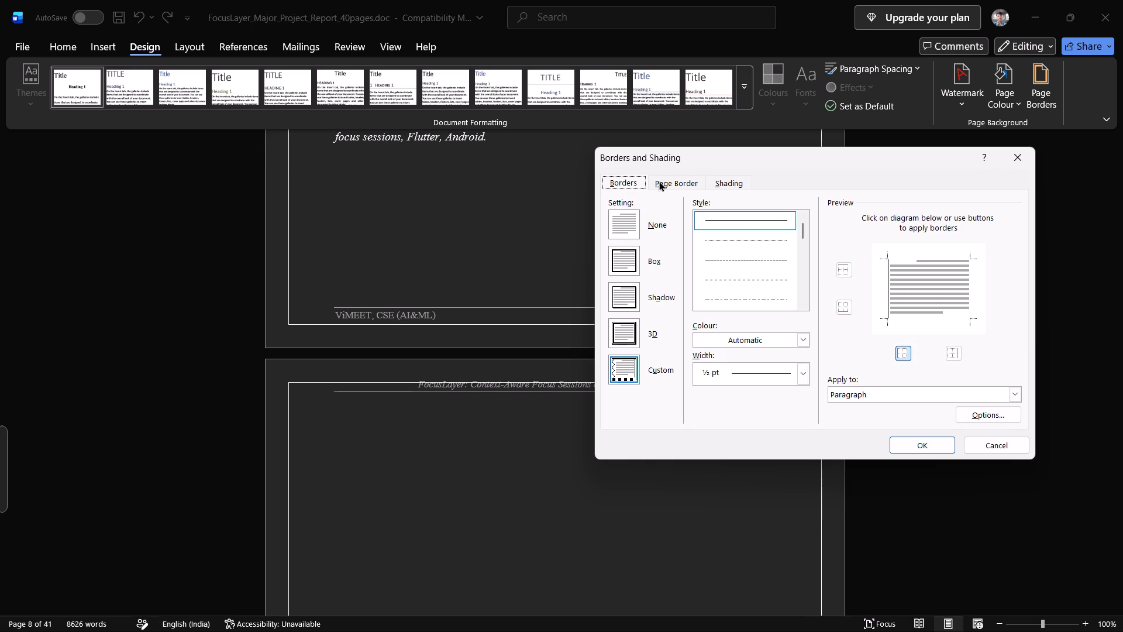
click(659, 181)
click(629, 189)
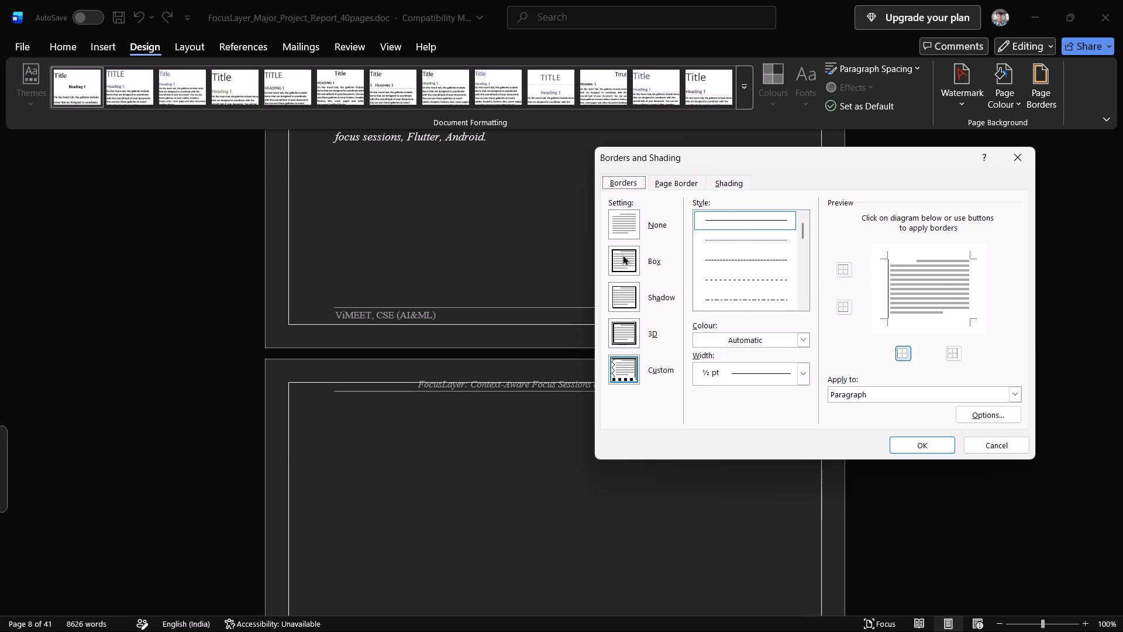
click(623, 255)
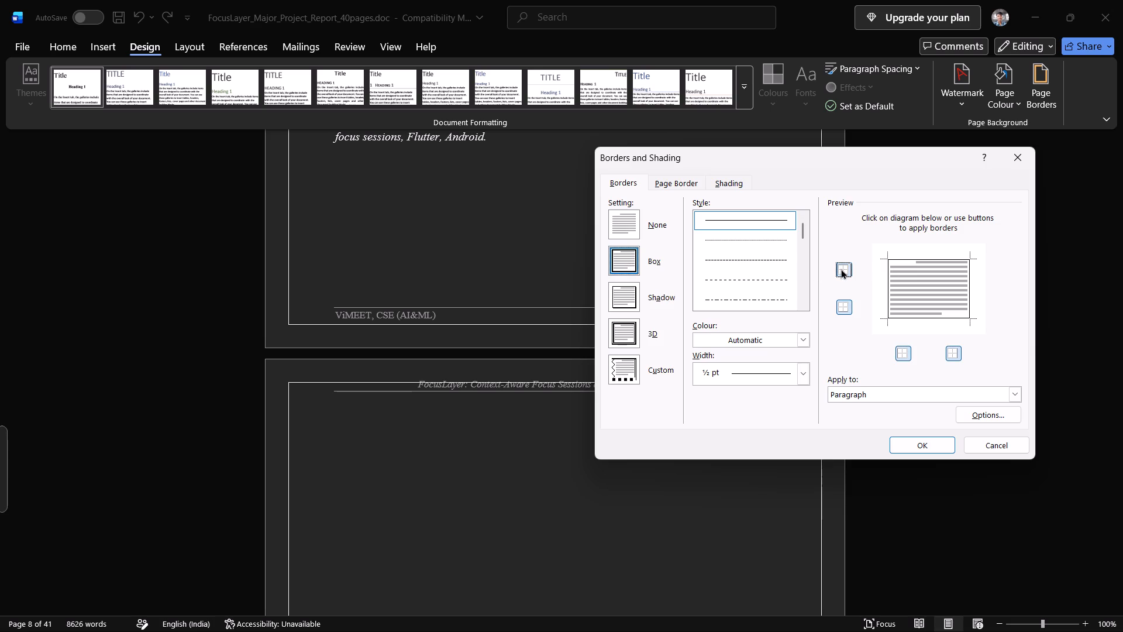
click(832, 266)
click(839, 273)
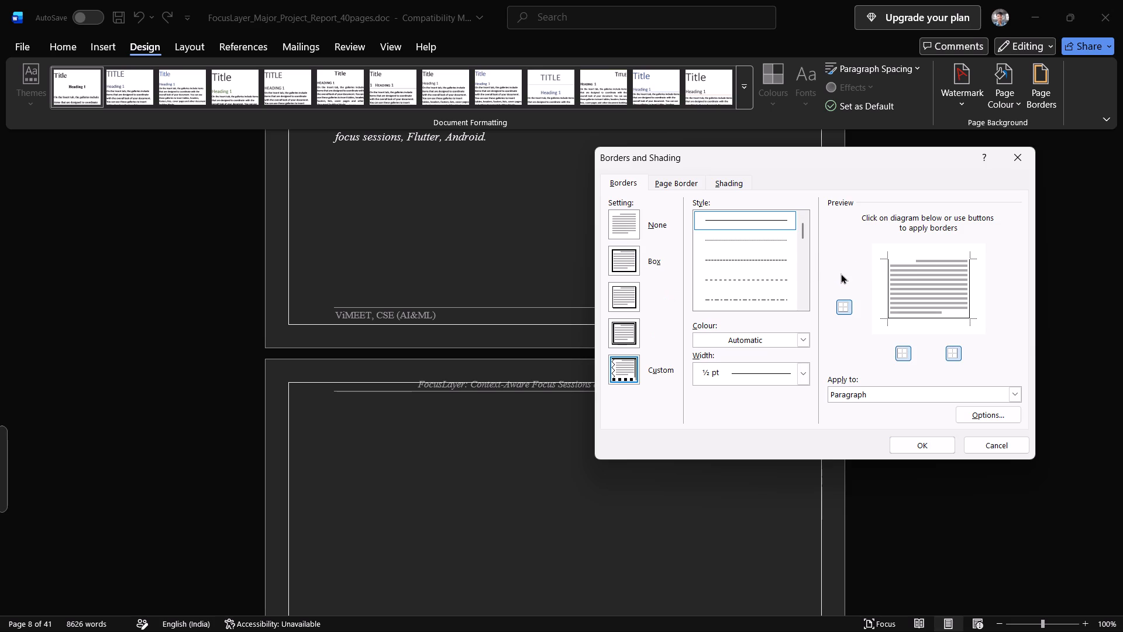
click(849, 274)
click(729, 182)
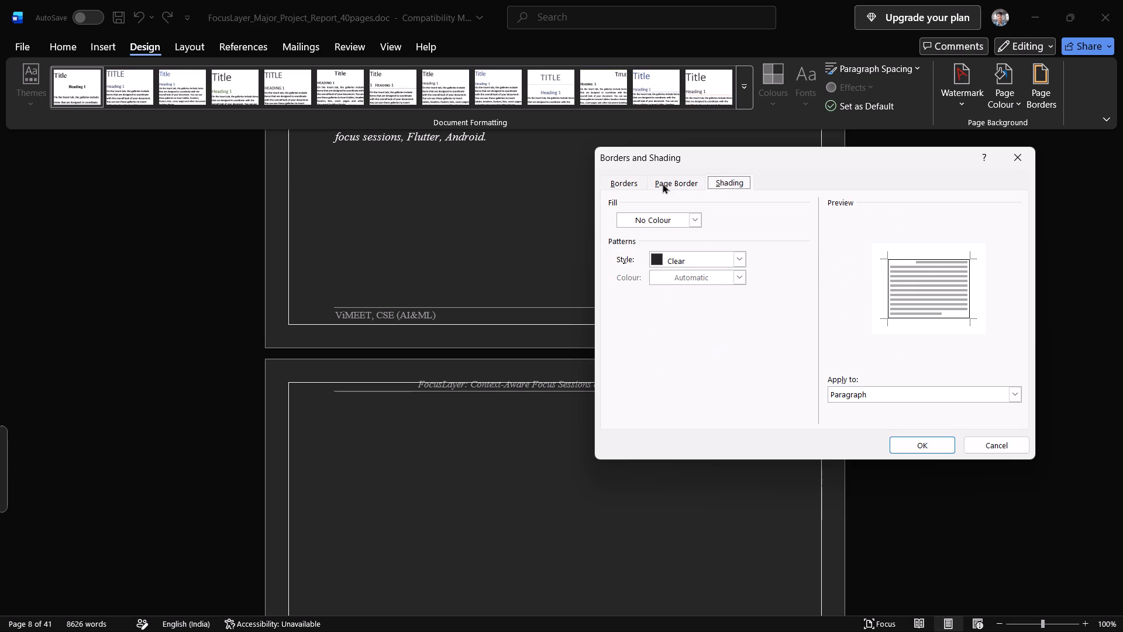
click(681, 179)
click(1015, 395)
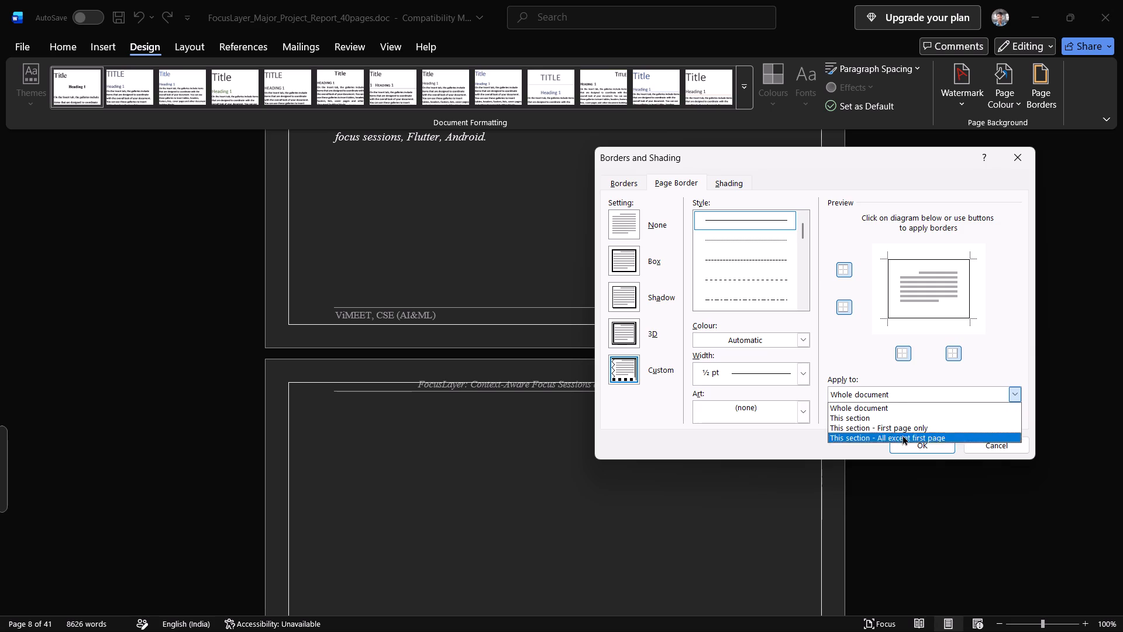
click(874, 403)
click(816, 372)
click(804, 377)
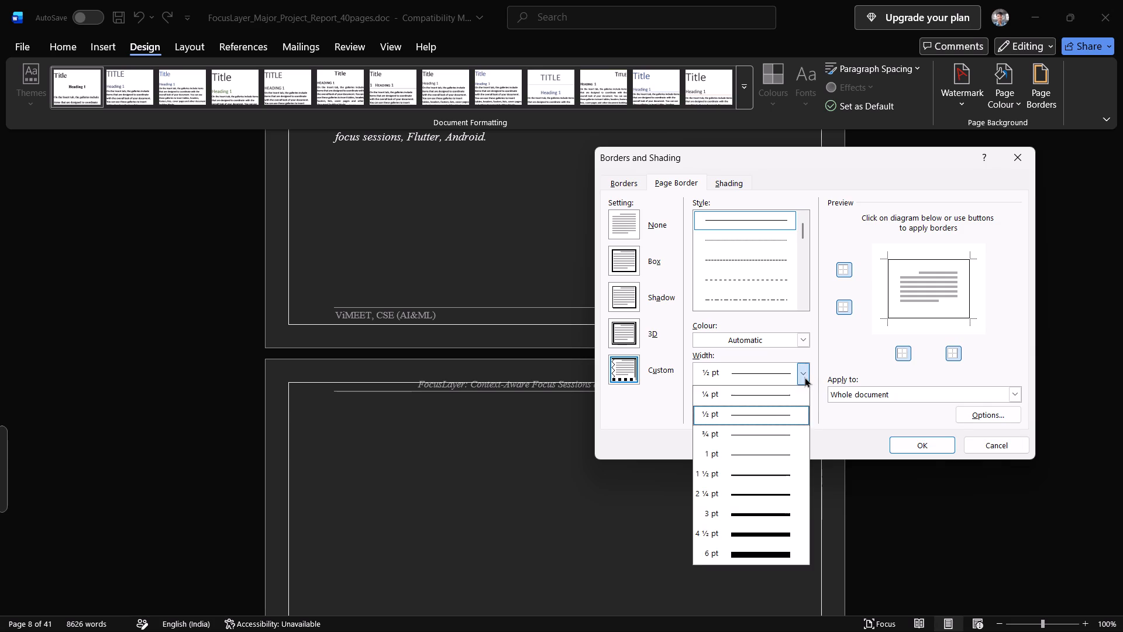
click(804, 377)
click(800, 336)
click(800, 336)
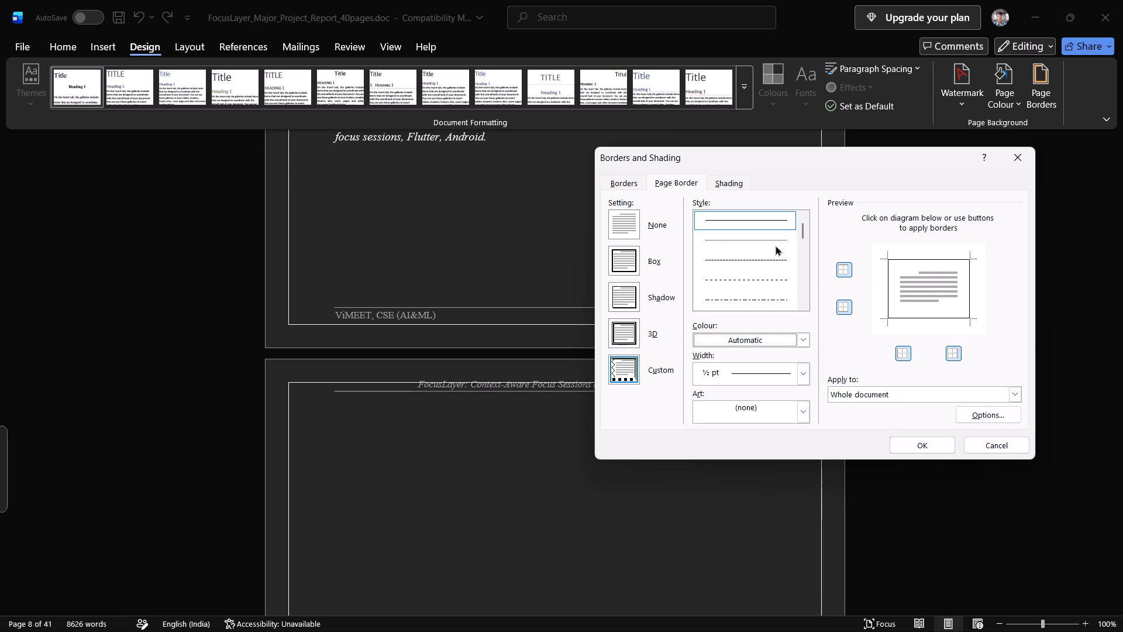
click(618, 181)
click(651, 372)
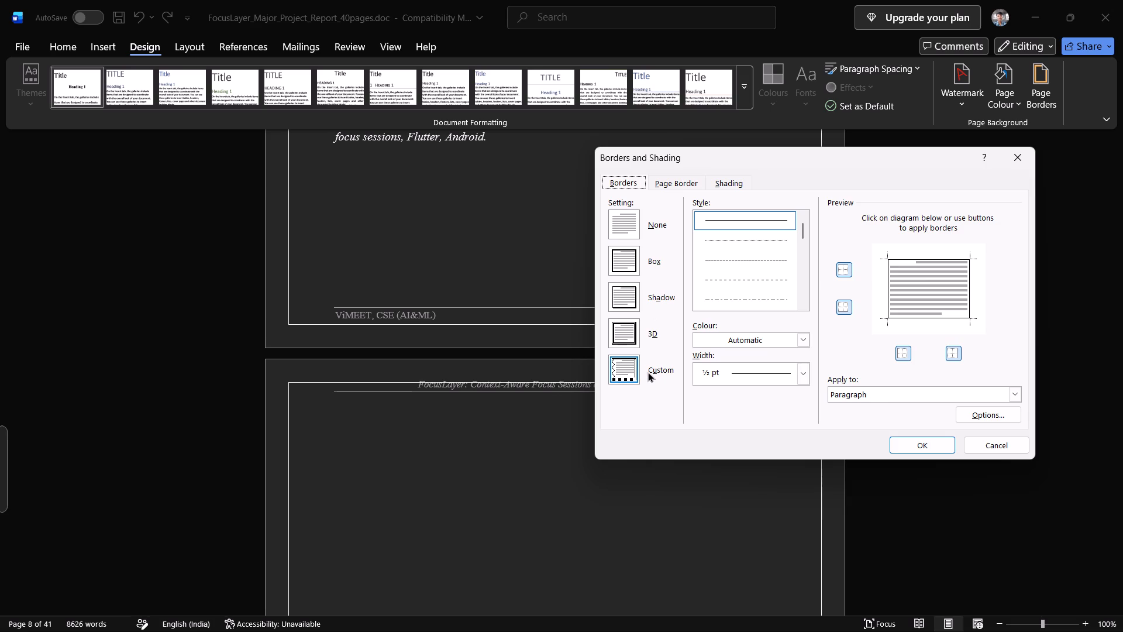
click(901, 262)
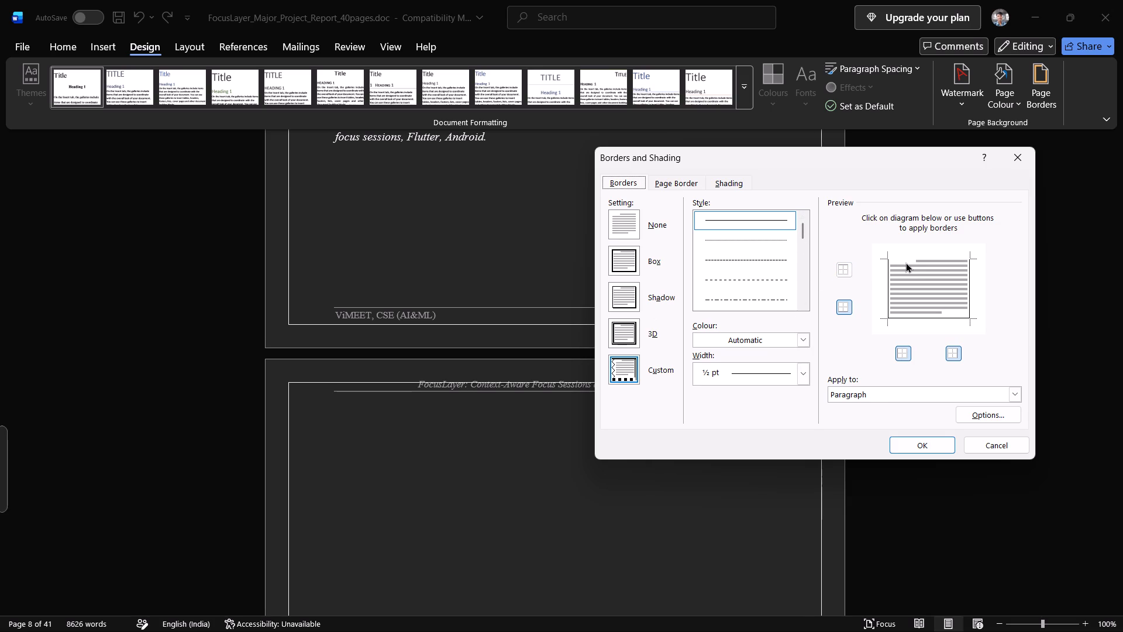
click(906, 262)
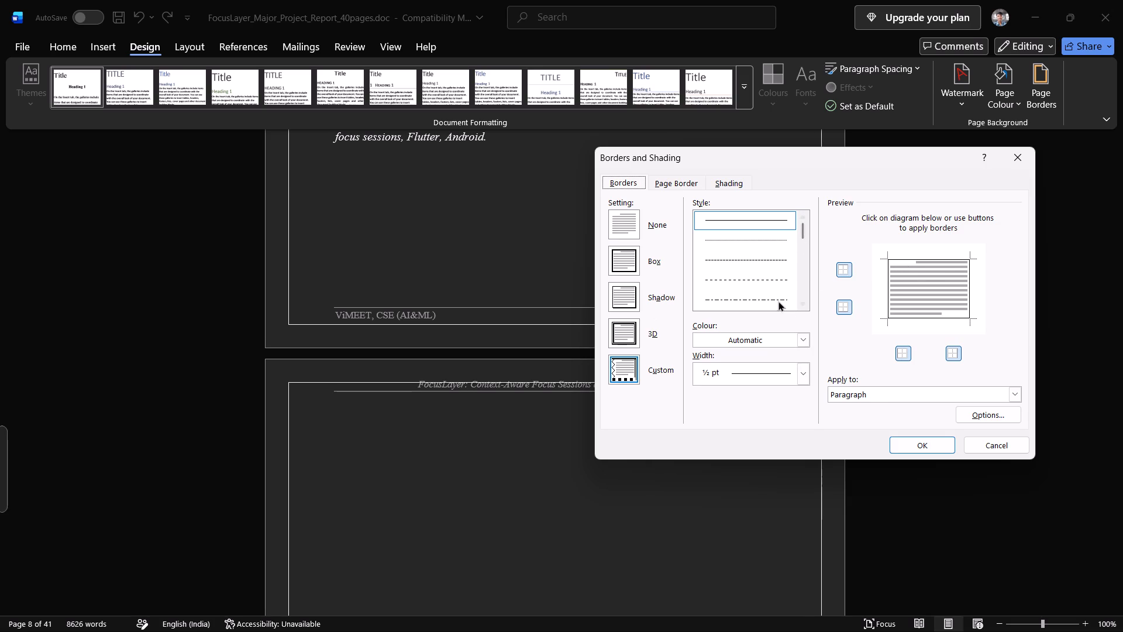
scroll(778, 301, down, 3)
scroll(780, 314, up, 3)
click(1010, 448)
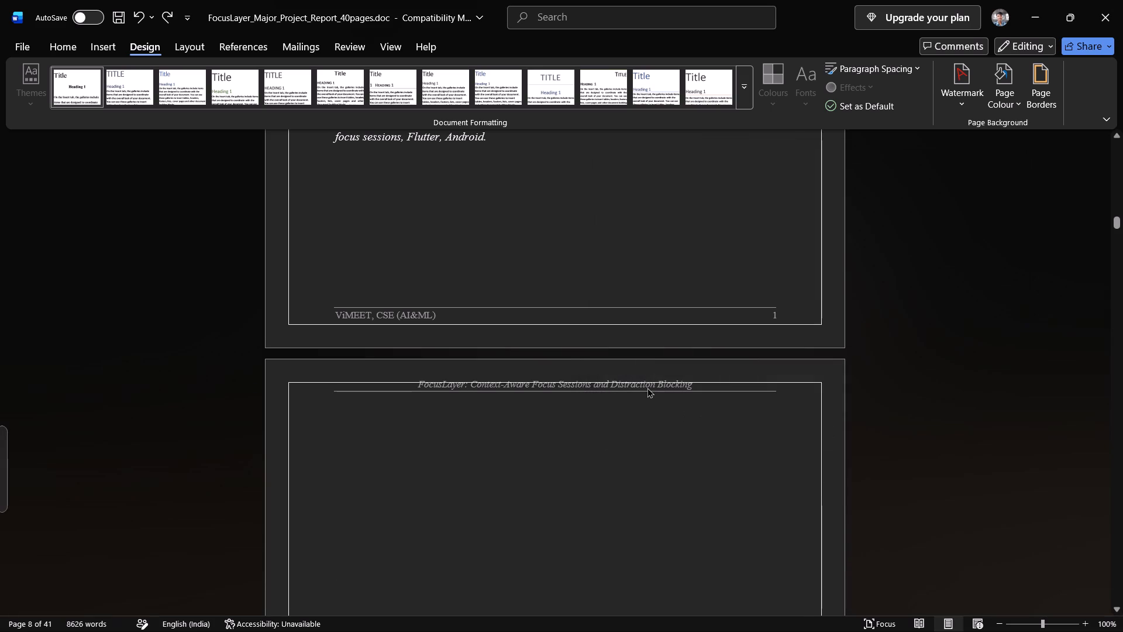
Insert a blank line above the FocusLayer running header text in the Section 2 header on the Abstract page.
triple_click(647, 387)
click(640, 387)
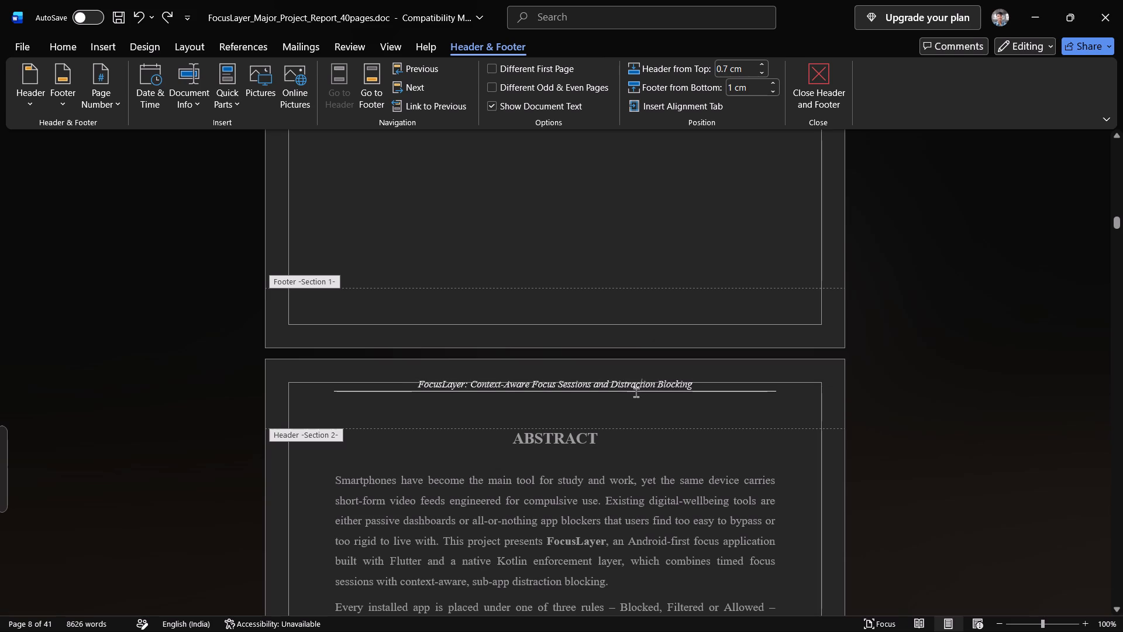
click(416, 386)
key(Return)
click(1022, 301)
scroll(945, 216, up, 8)
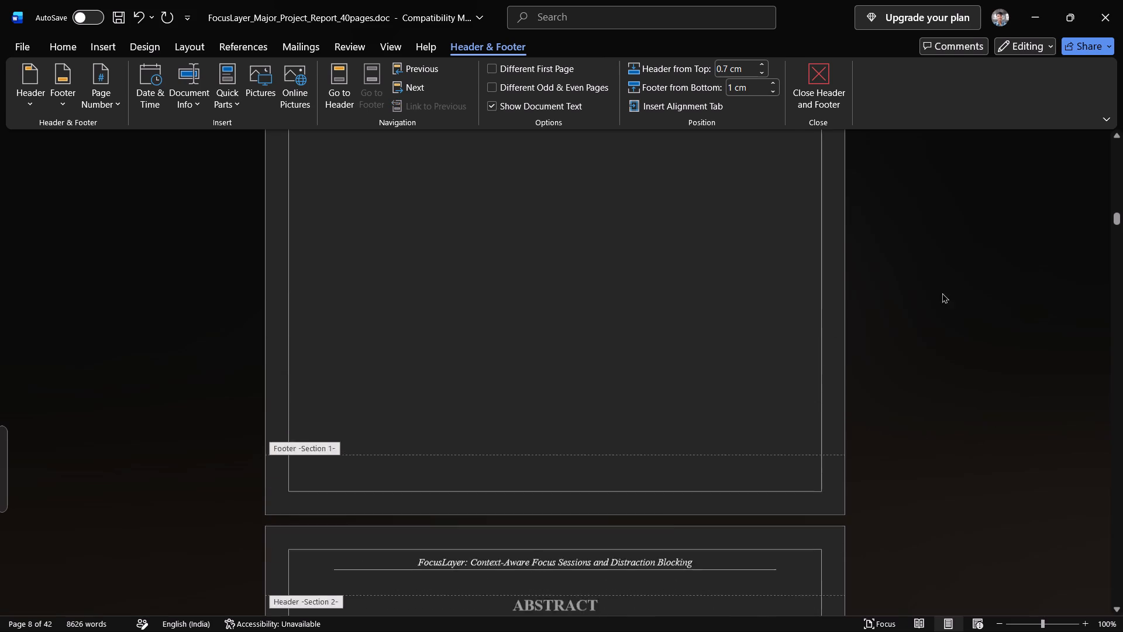
scroll(942, 293, up, 15)
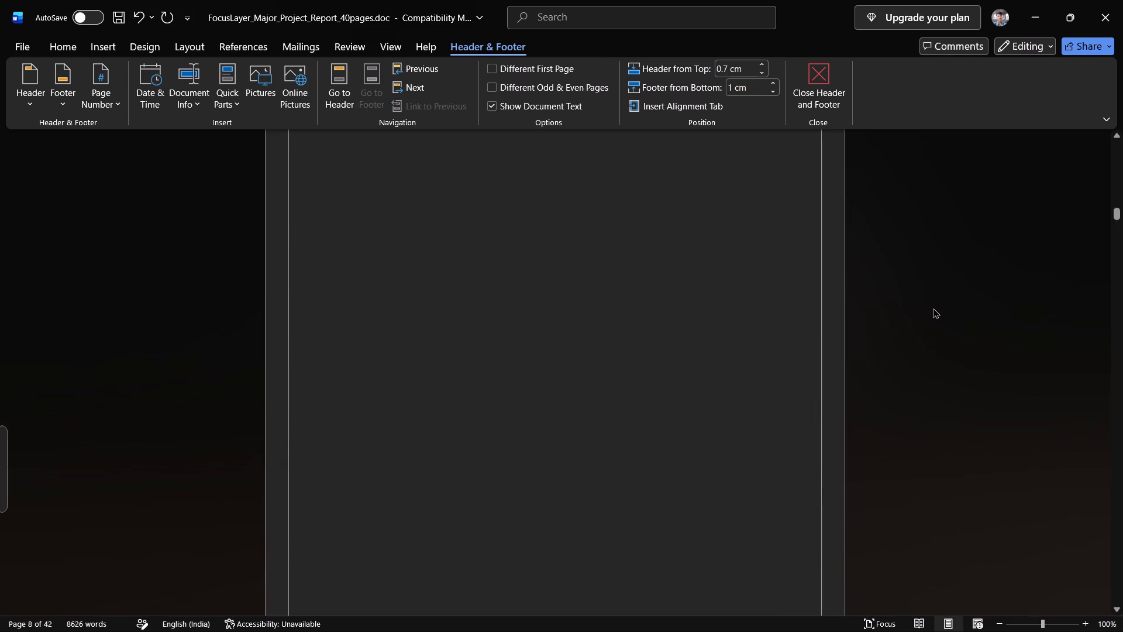
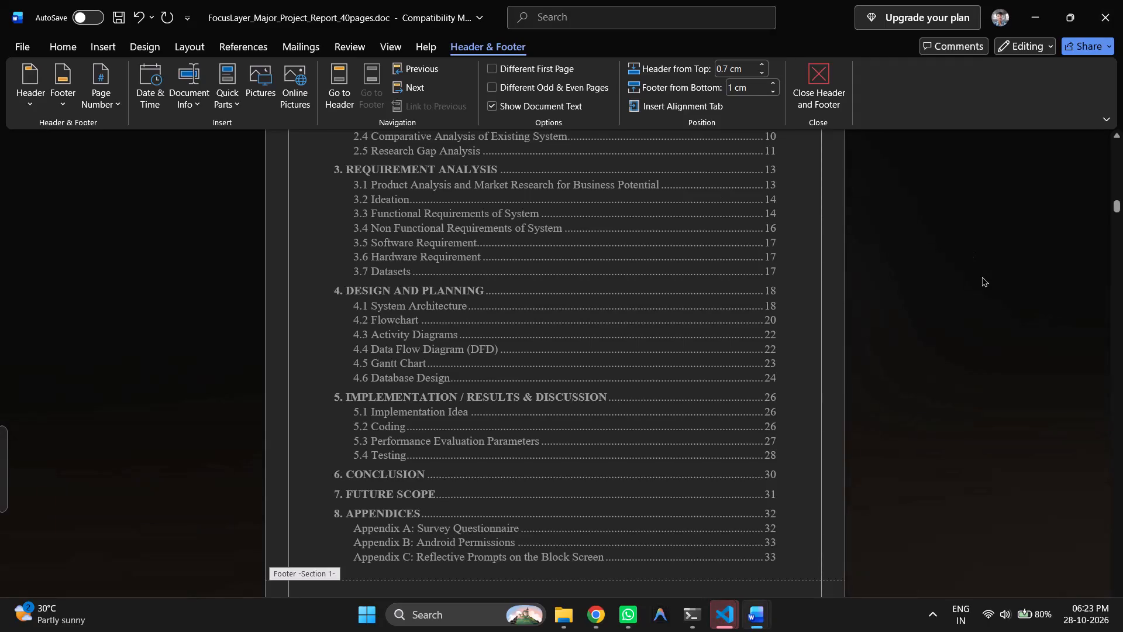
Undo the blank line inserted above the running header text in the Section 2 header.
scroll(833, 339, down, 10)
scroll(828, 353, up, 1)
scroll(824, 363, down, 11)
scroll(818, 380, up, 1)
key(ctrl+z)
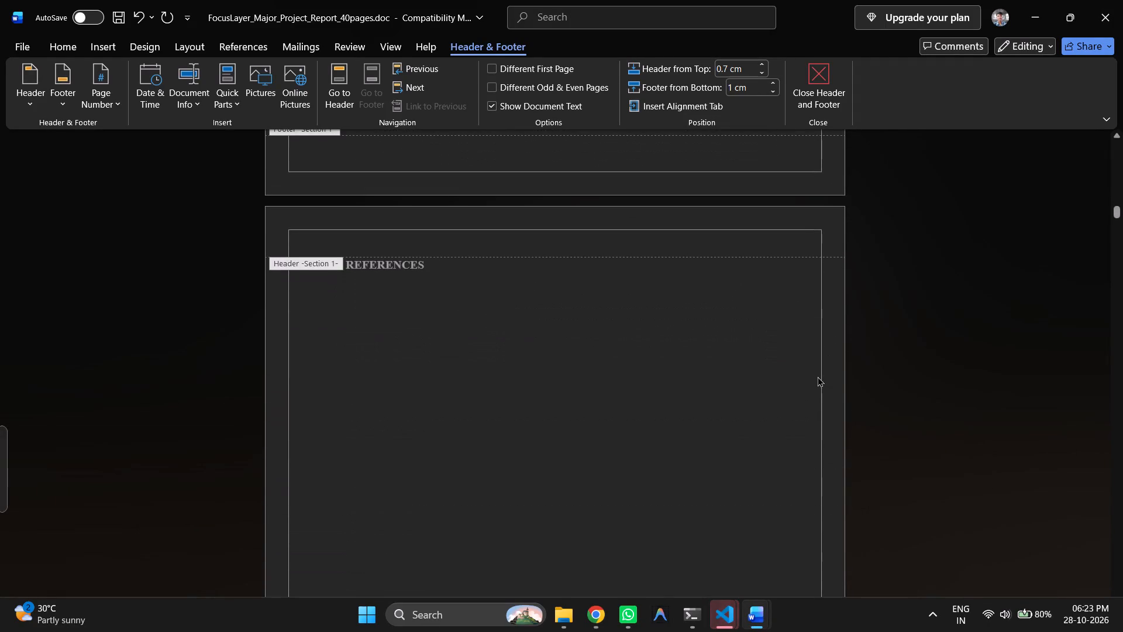
Insert a blank line above the FocusLayer running header text on the page following the Abstract, and leave header editing.
scroll(817, 376, down, 16)
scroll(803, 386, down, 9)
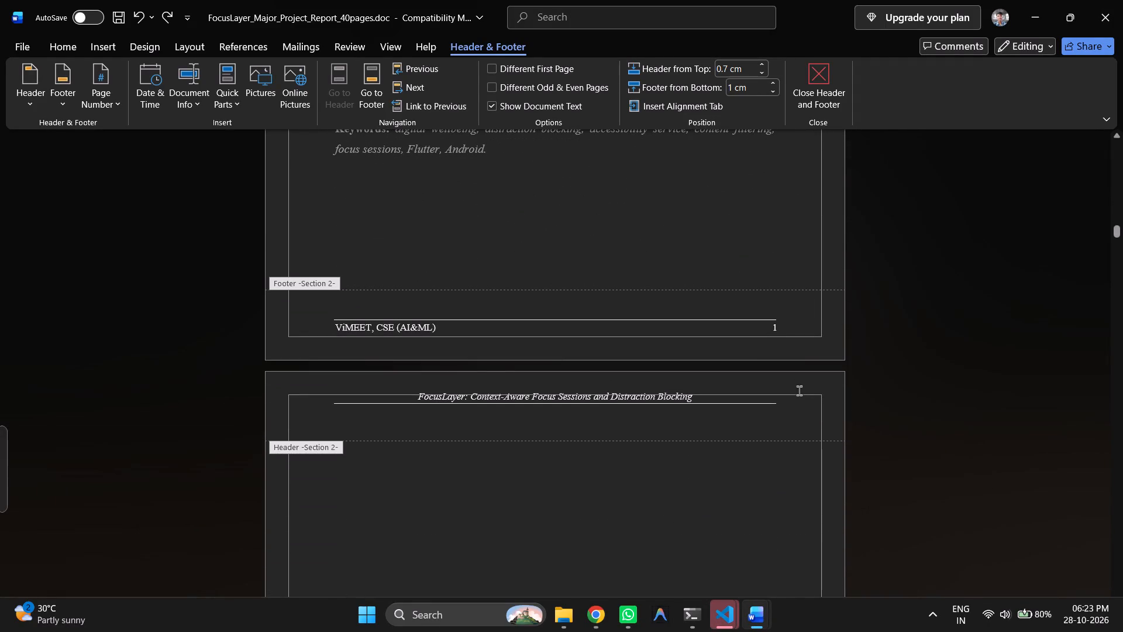
click(419, 393)
key(Return)
double_click(804, 393)
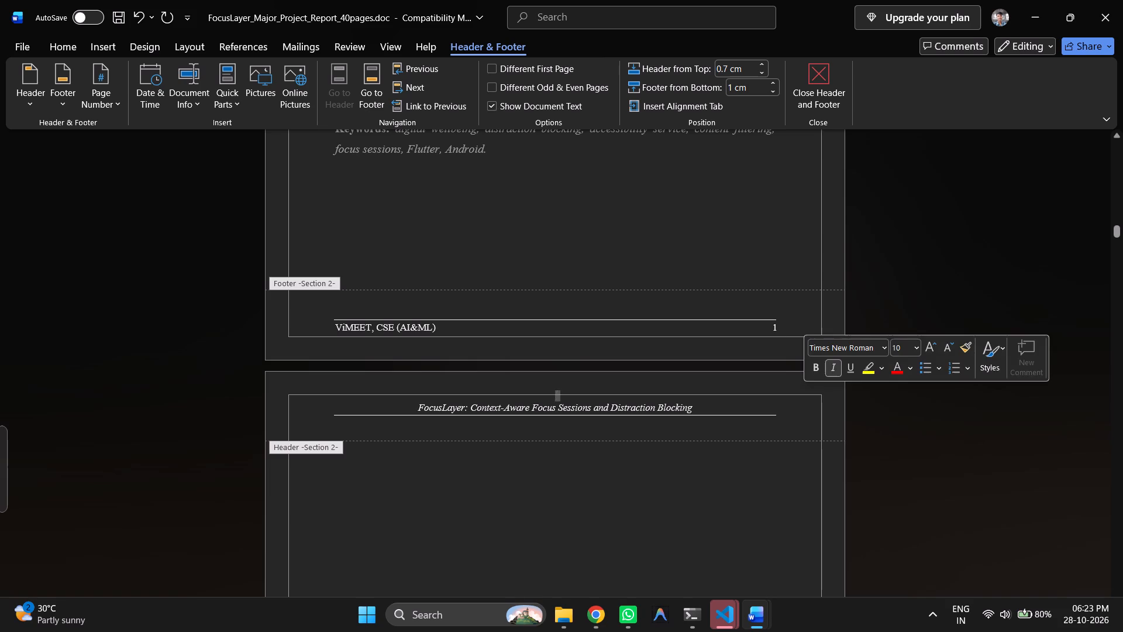
click(804, 394)
click(104, 228)
click(61, 31)
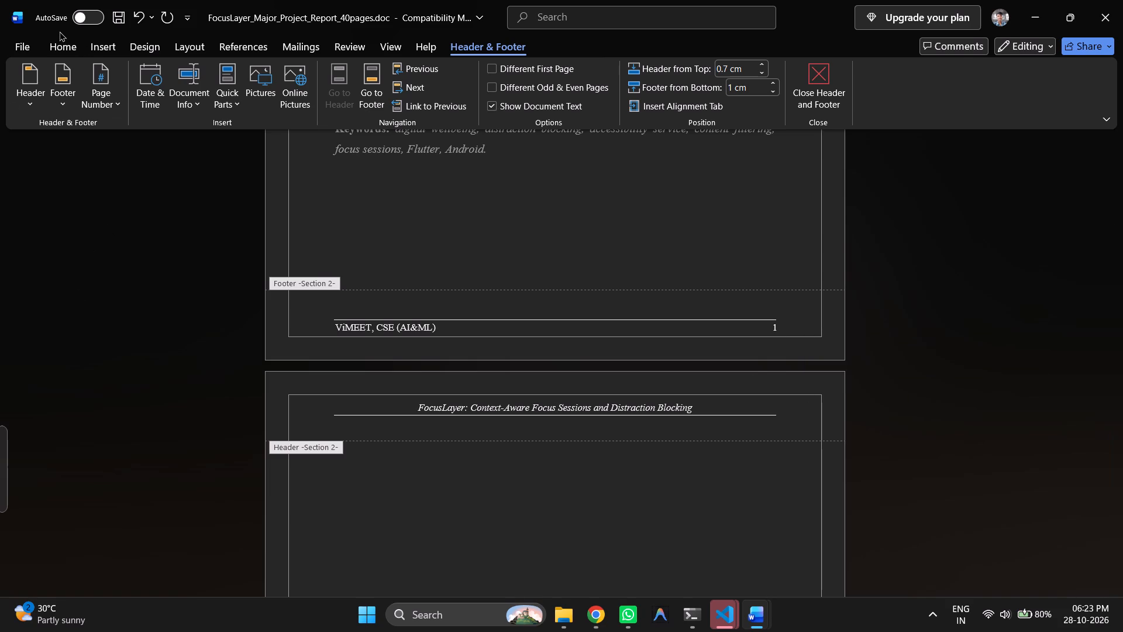
click(62, 40)
click(152, 263)
key(Escape)
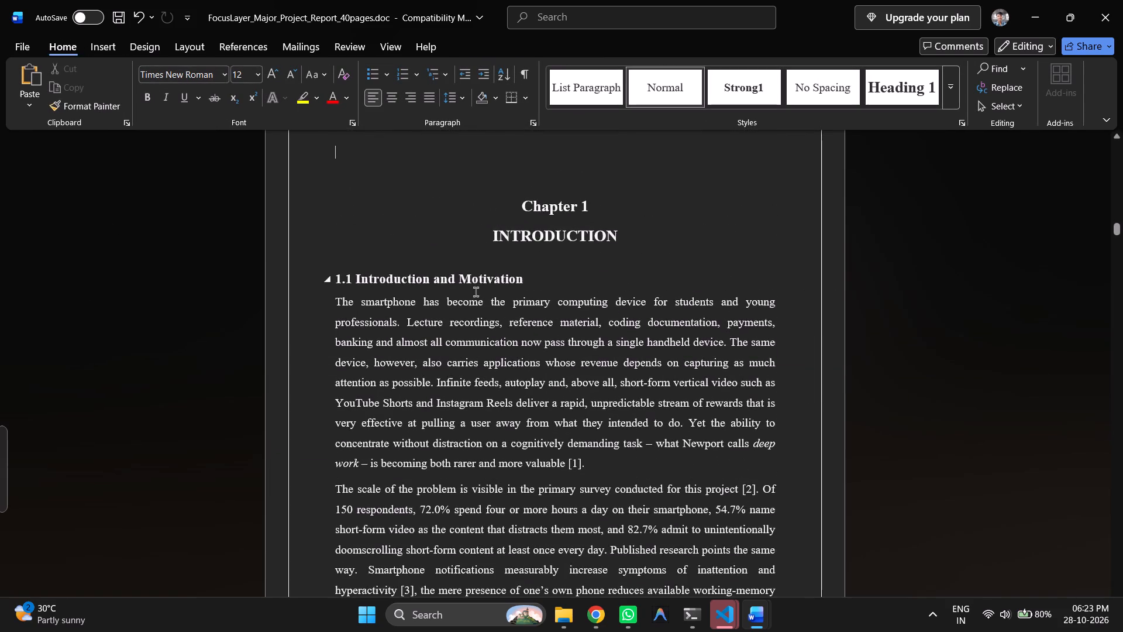
Examine the page borders and running header position across the front matter, Abstract and chapter pages up to Chapter 4.
scroll(476, 293, down, 13)
scroll(476, 298, up, 2)
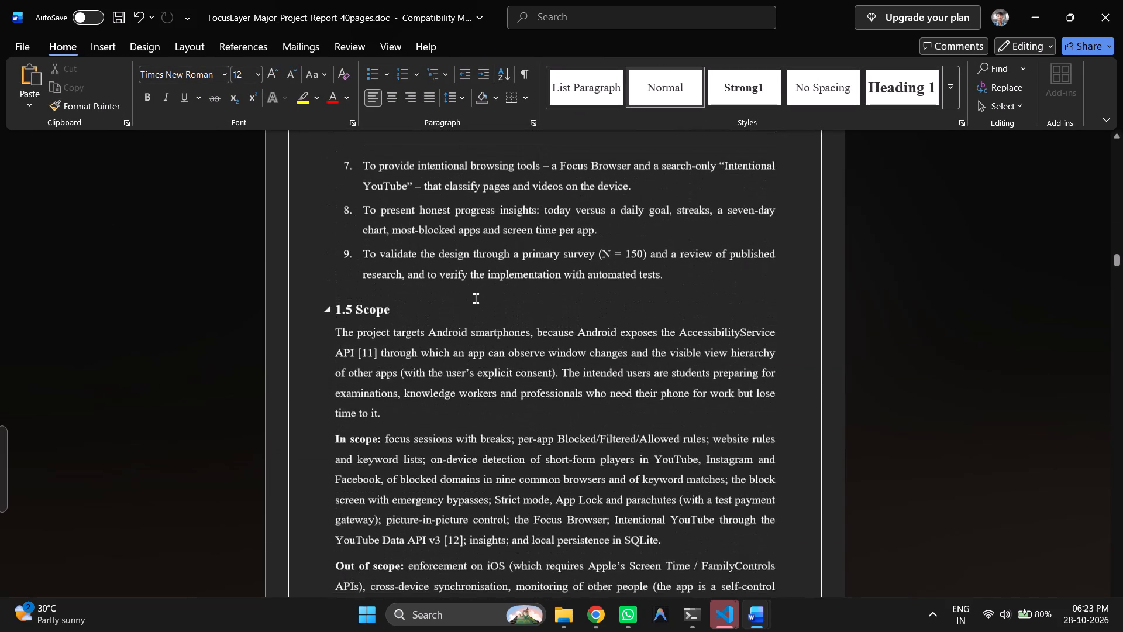
scroll(476, 298, up, 1)
scroll(476, 298, up, 20)
scroll(476, 298, up, 2)
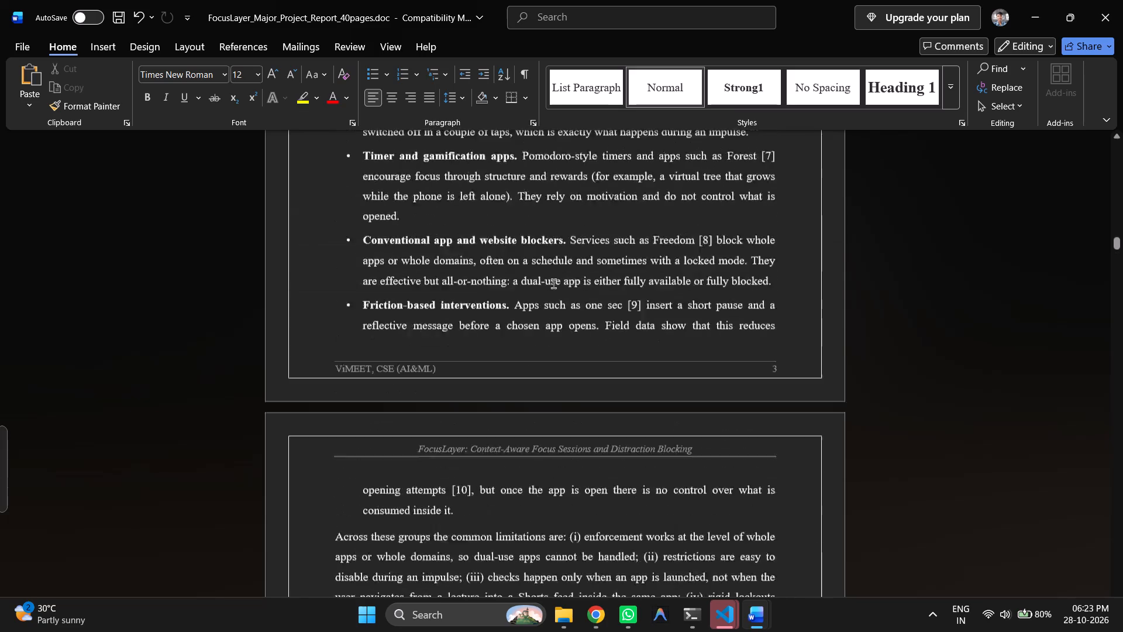
scroll(553, 283, up, 7)
scroll(553, 283, down, 6)
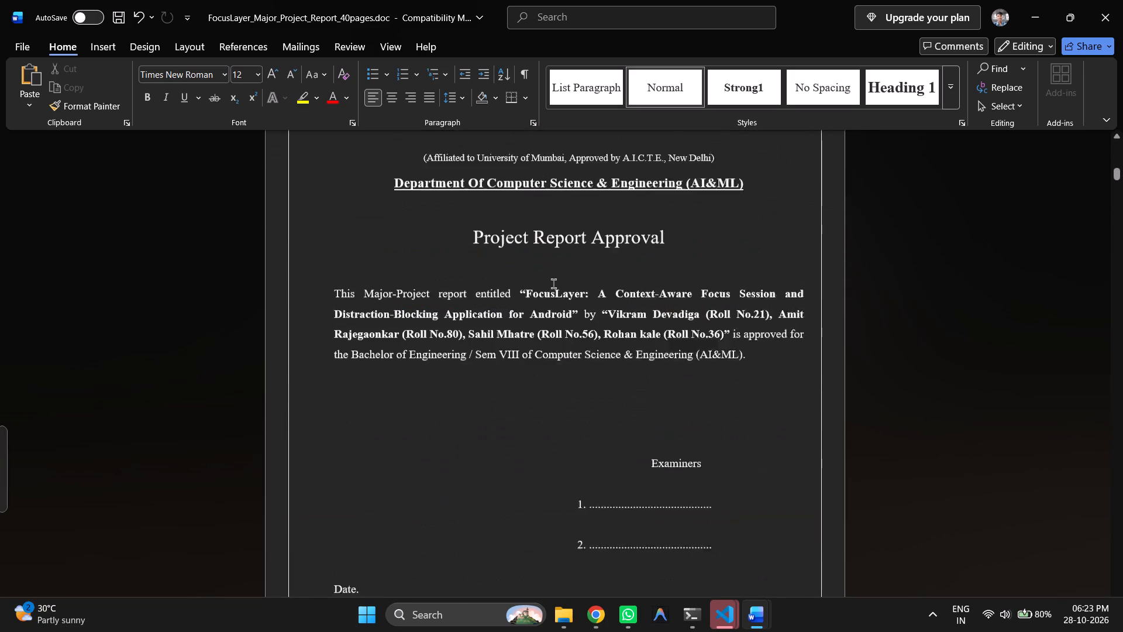
scroll(553, 283, down, 13)
scroll(553, 283, up, 1)
scroll(553, 283, down, 2)
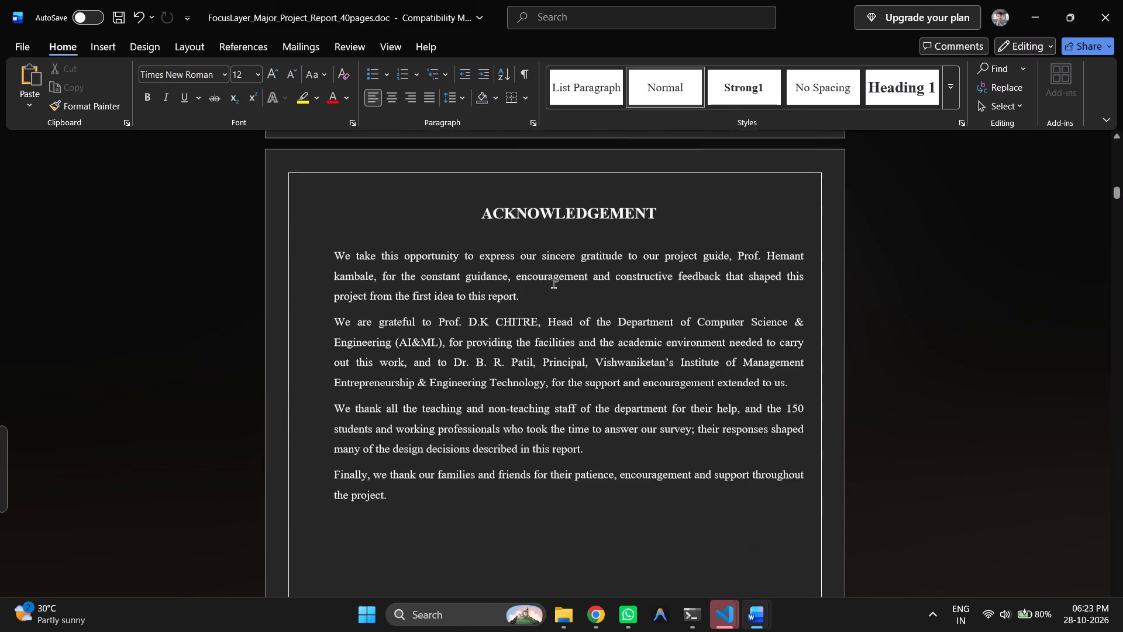
scroll(553, 283, down, 4)
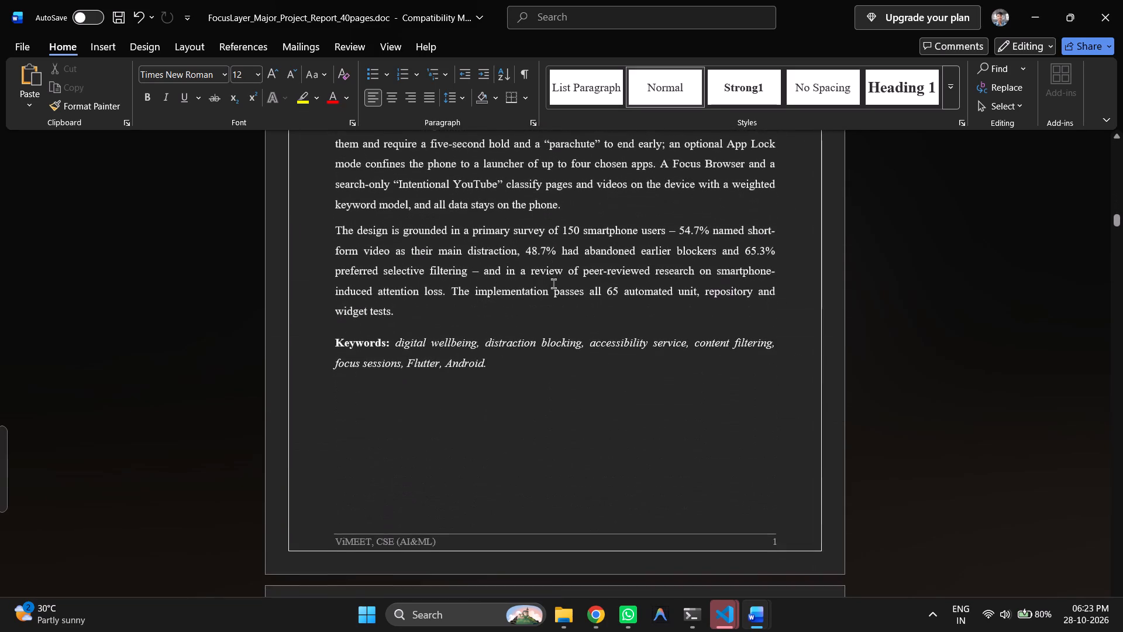
scroll(553, 283, down, 3)
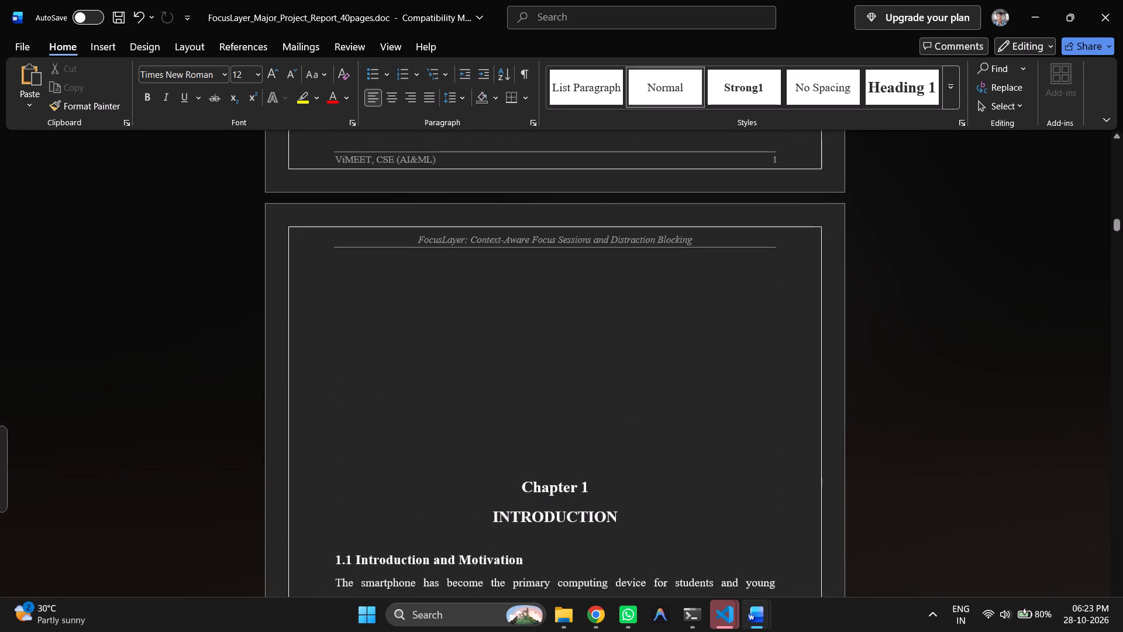
scroll(553, 283, down, 15)
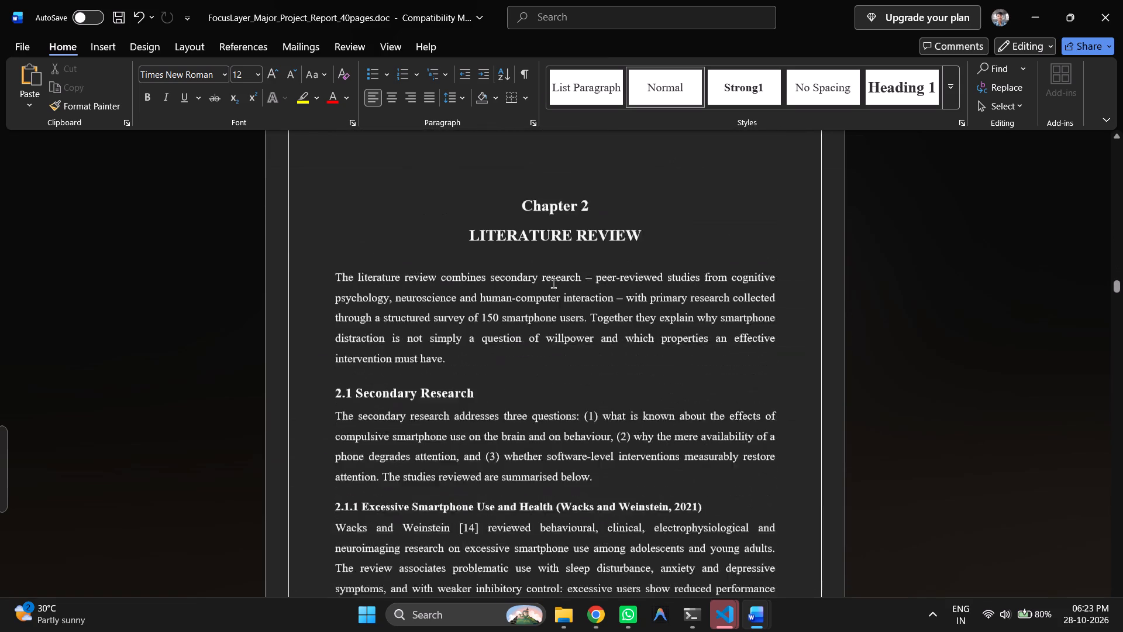
scroll(553, 283, down, 2)
ctrl+scroll(553, 283, down, 3)
scroll(553, 283, down, 20)
scroll(553, 283, down, 20)
scroll(553, 283, down, 20)
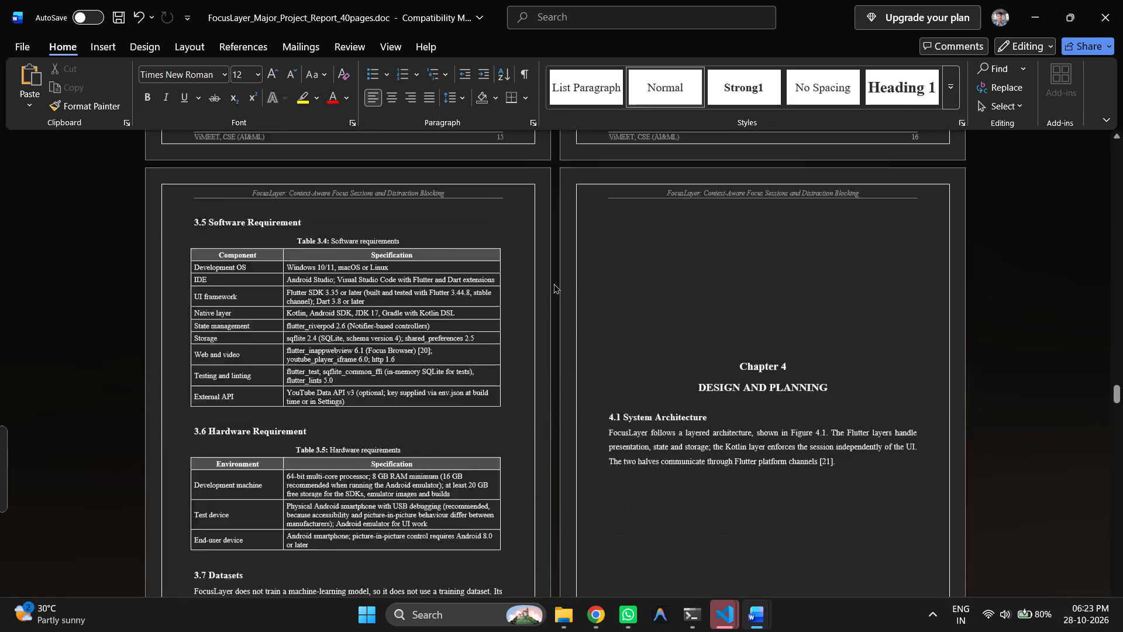
Check the remaining chapter pages through the appendices, and save the report document.
scroll(553, 283, down, 20)
scroll(553, 283, down, 20)
scroll(553, 283, down, 19)
scroll(553, 283, up, 5)
key(ctrl+s)
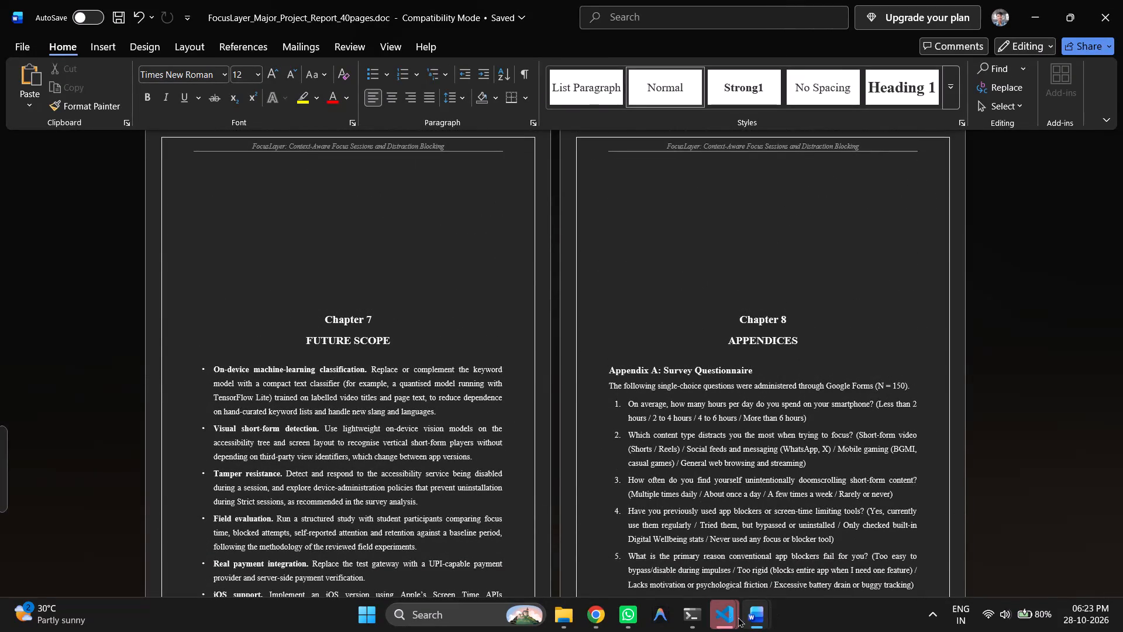
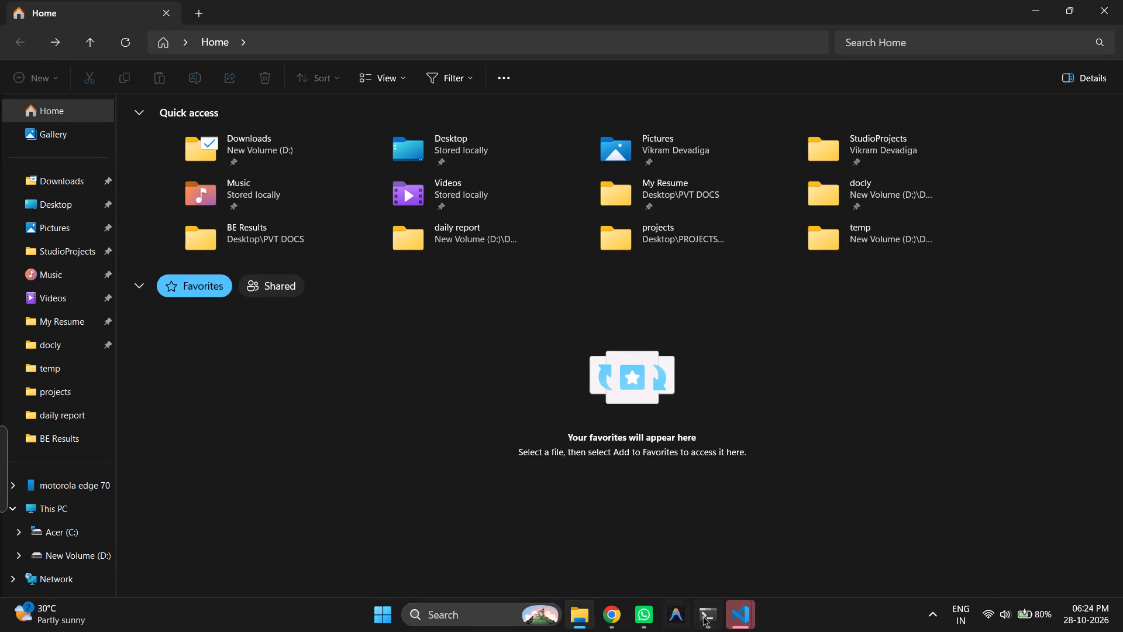
Switch to the FocusLayer project window in Visual Studio Code, where the major project report files are listed.
click(745, 615)
click(777, 547)
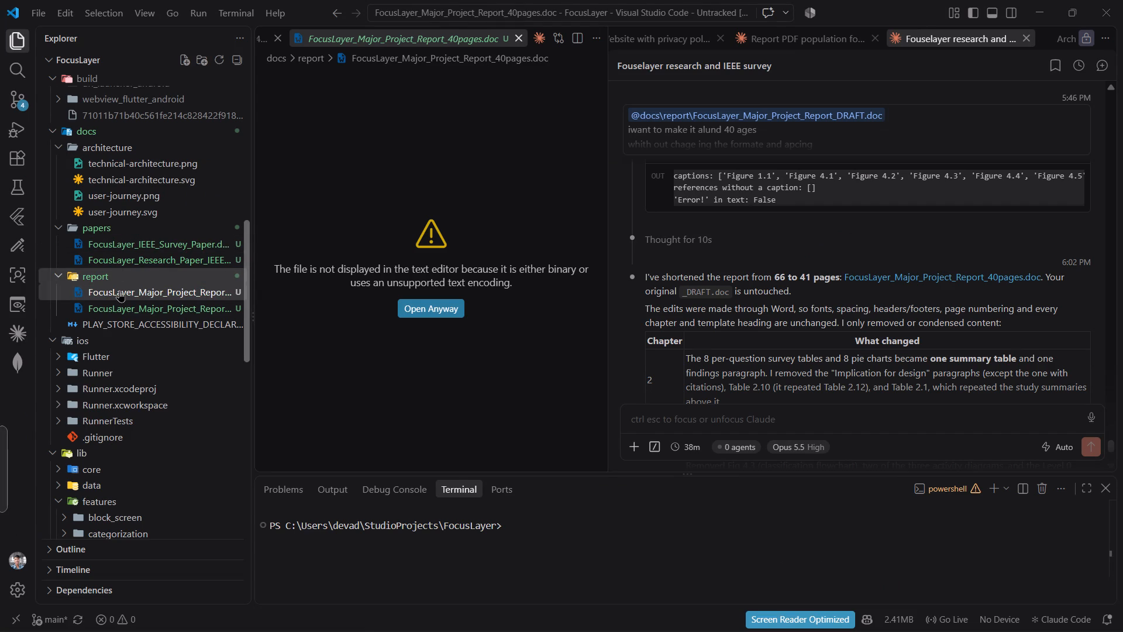
Locate FocusLayer_Major_Project_Report_40pages.doc in the project's report folder and open it in Word.
right_click(119, 290)
click(189, 314)
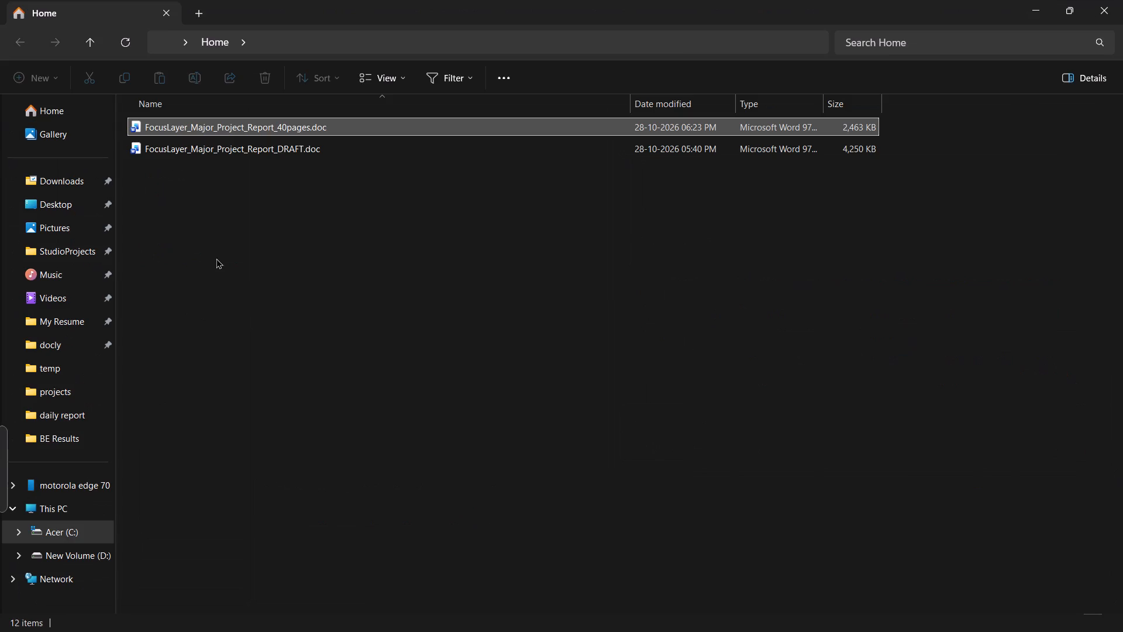
double_click(258, 130)
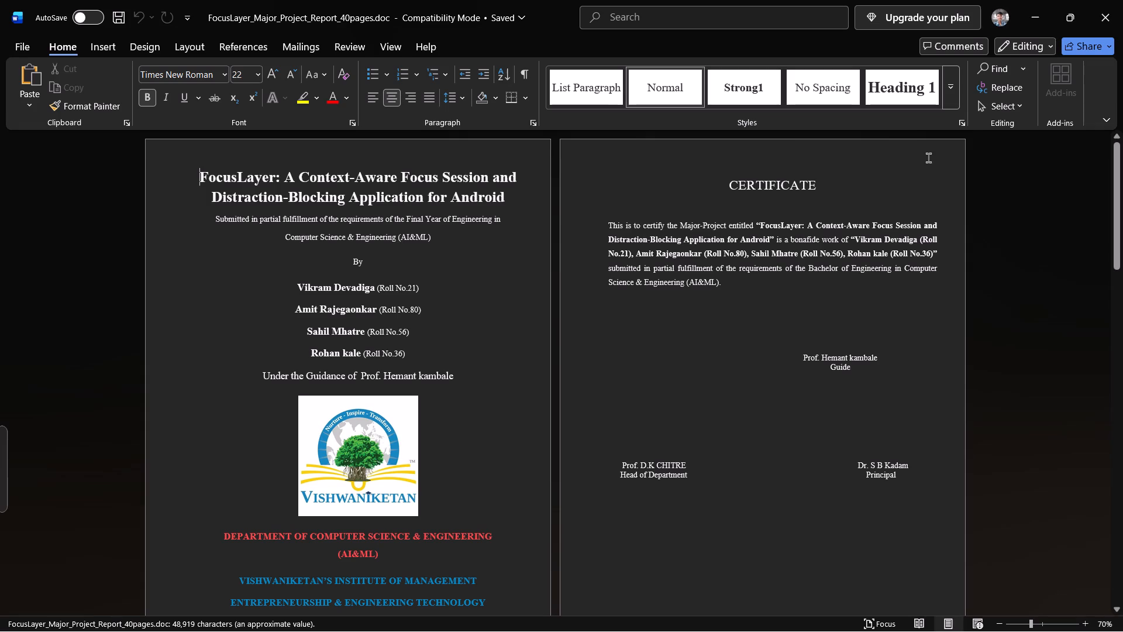
Move the guide's name on the cover page onto its own line below "Under the Guidance of".
click(360, 372)
scroll(554, 360, down, 1)
click(695, 356)
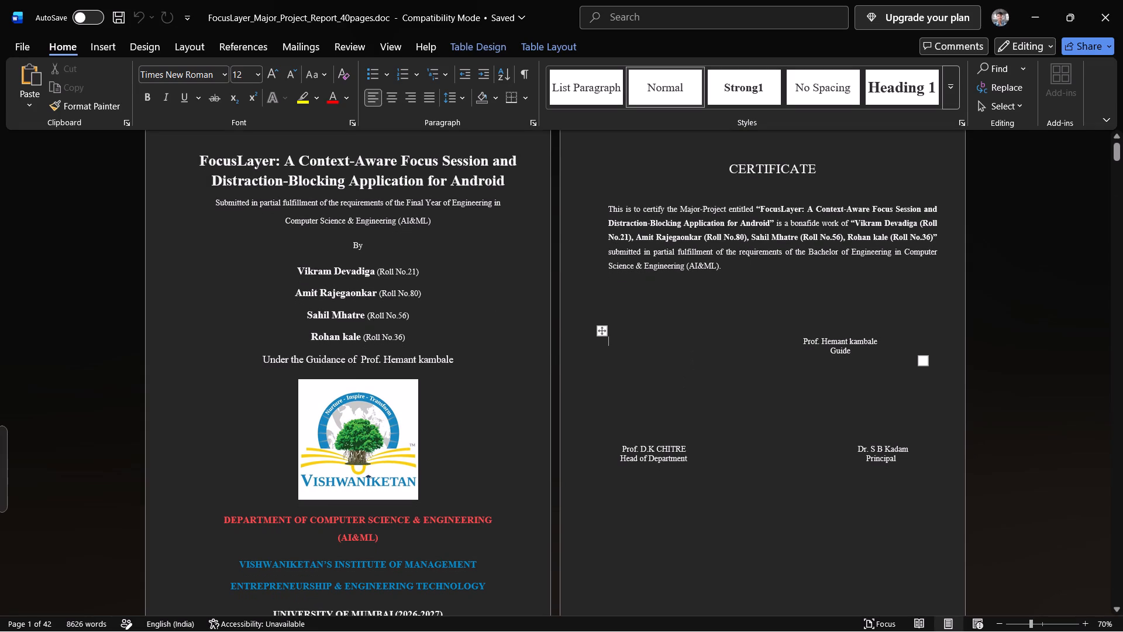
key(ctrl+a)
click(544, 386)
click(364, 360)
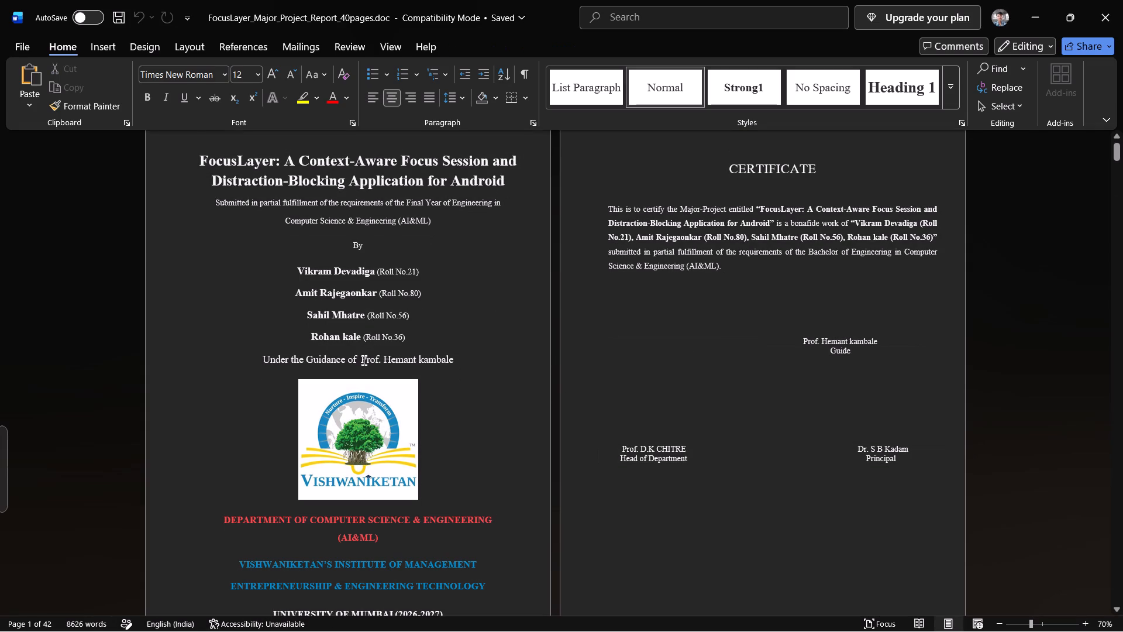
key(Left)
key(Return)
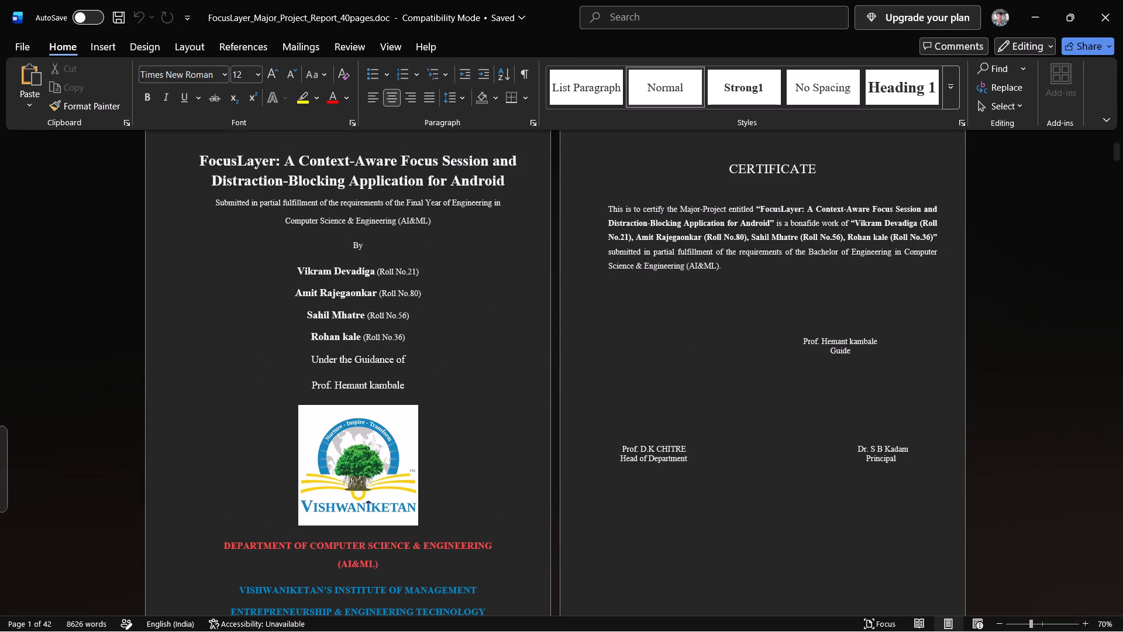
Set the paragraph spacing before and after the guide's name on the cover page to 0.
drag(412, 384, 316, 366)
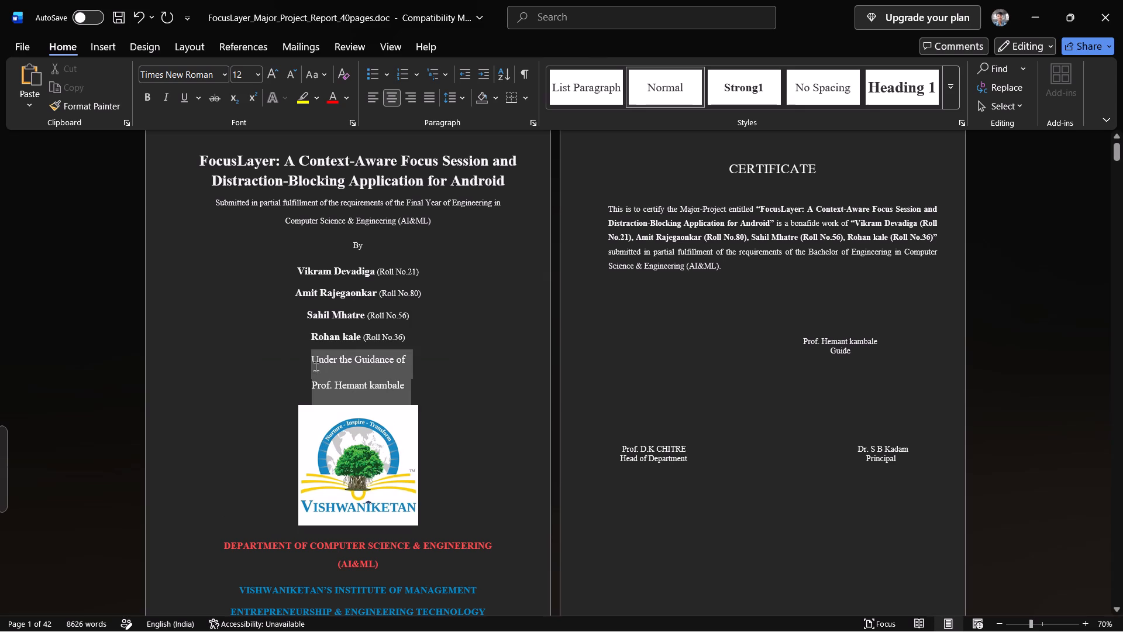
drag(316, 366, 308, 383)
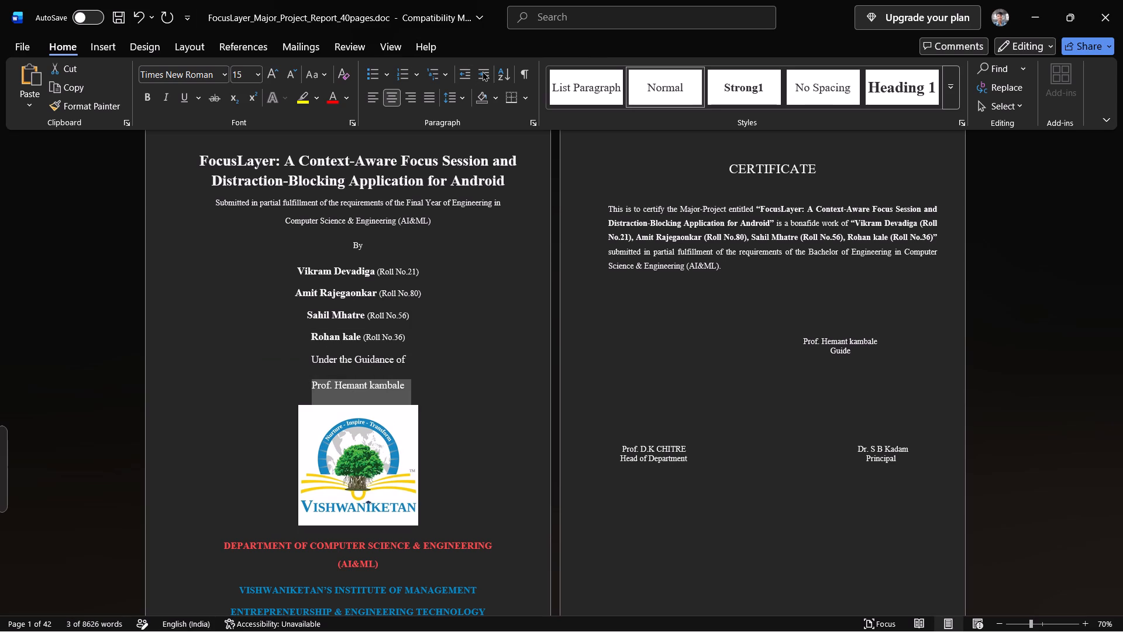
click(460, 92)
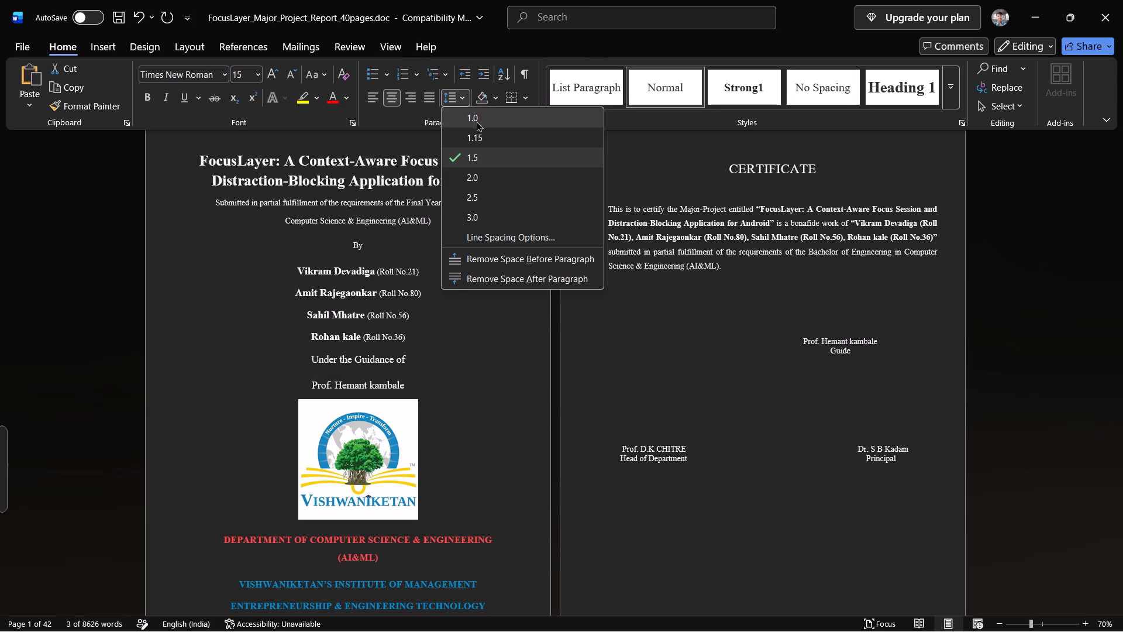
click(481, 238)
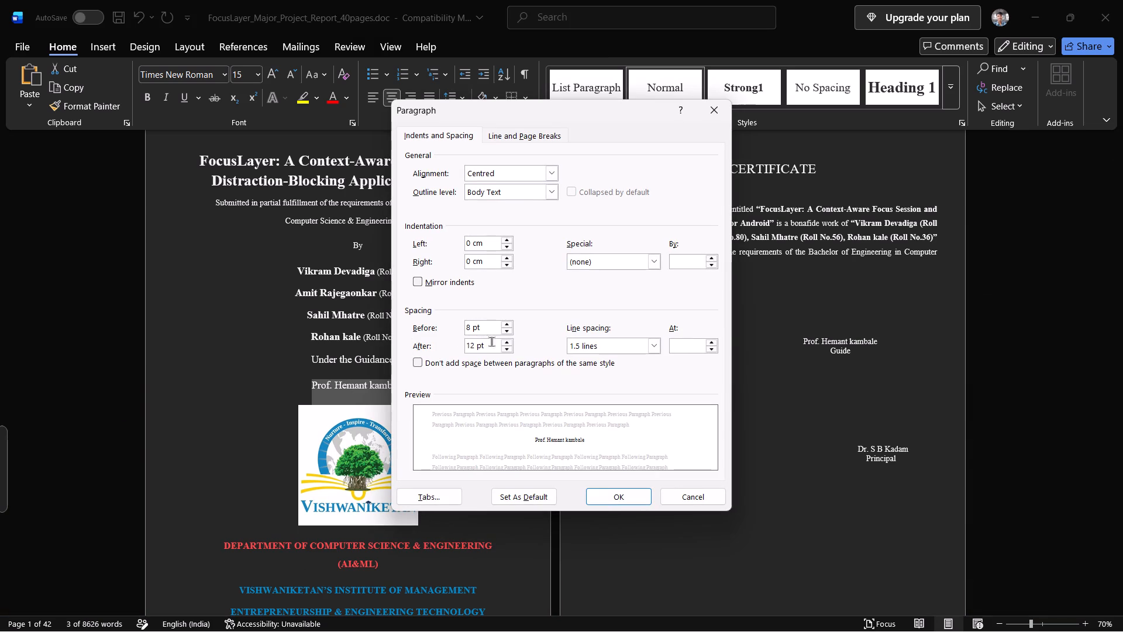
drag(499, 329, 390, 326)
key(0)
drag(488, 347, 438, 345)
key(0)
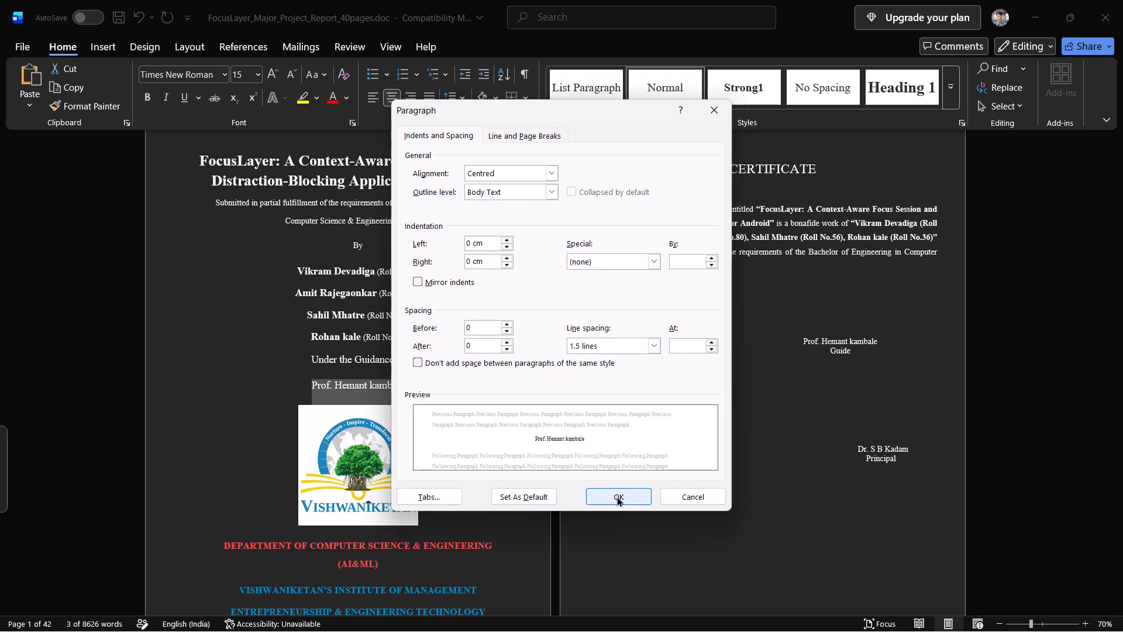
click(616, 496)
Remove the paragraph spacing after the "Under the Guidance of" line on the cover page.
click(413, 365)
drag(413, 361, 319, 355)
click(444, 93)
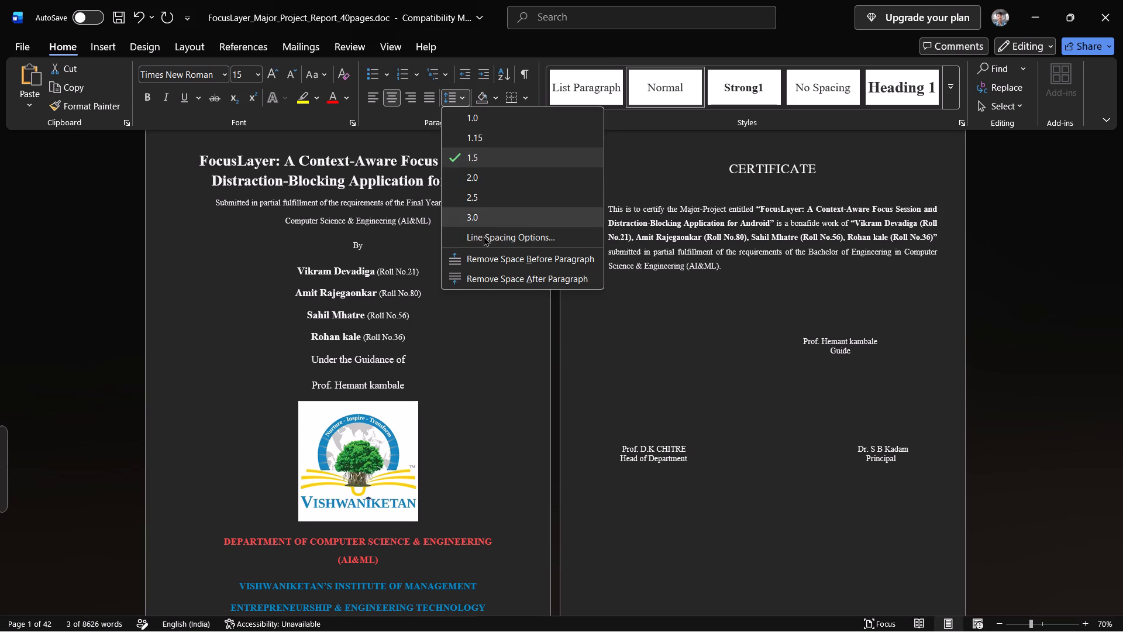
click(486, 269)
click(421, 363)
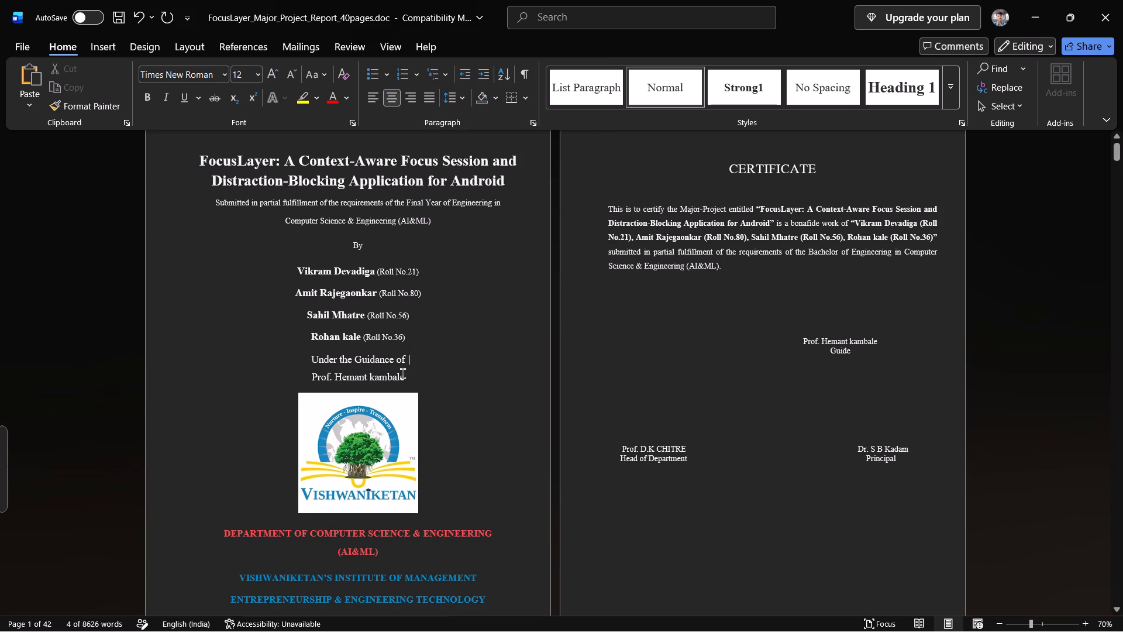
Enlarge the guide's name on the cover page to 20 pt and make it bold.
click(402, 373)
drag(407, 373, 309, 371)
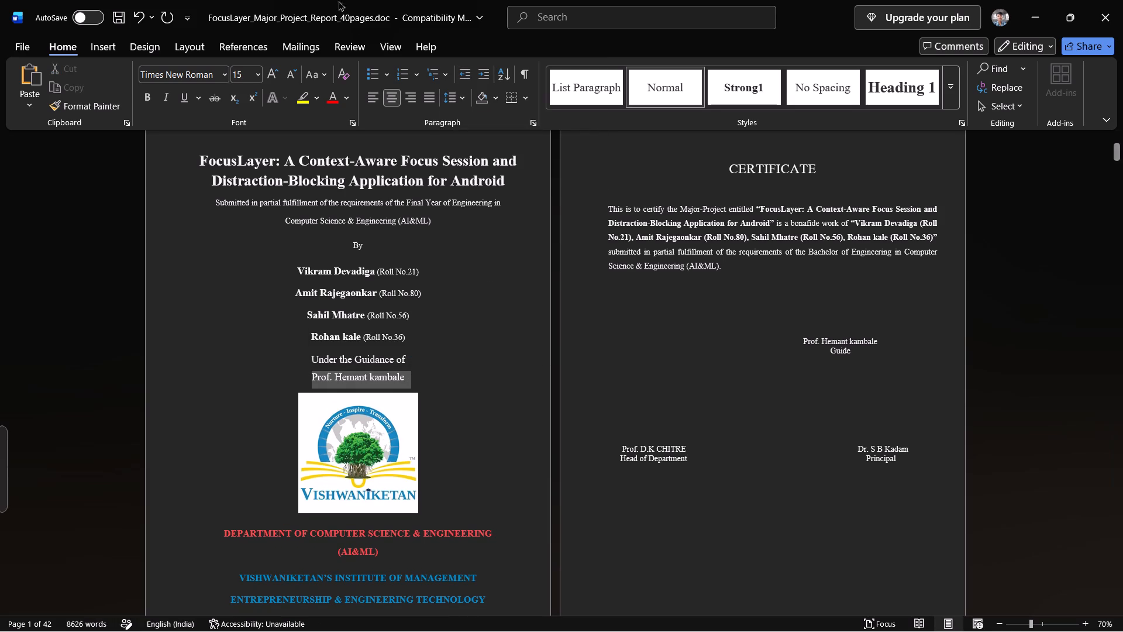
triple_click(271, 75)
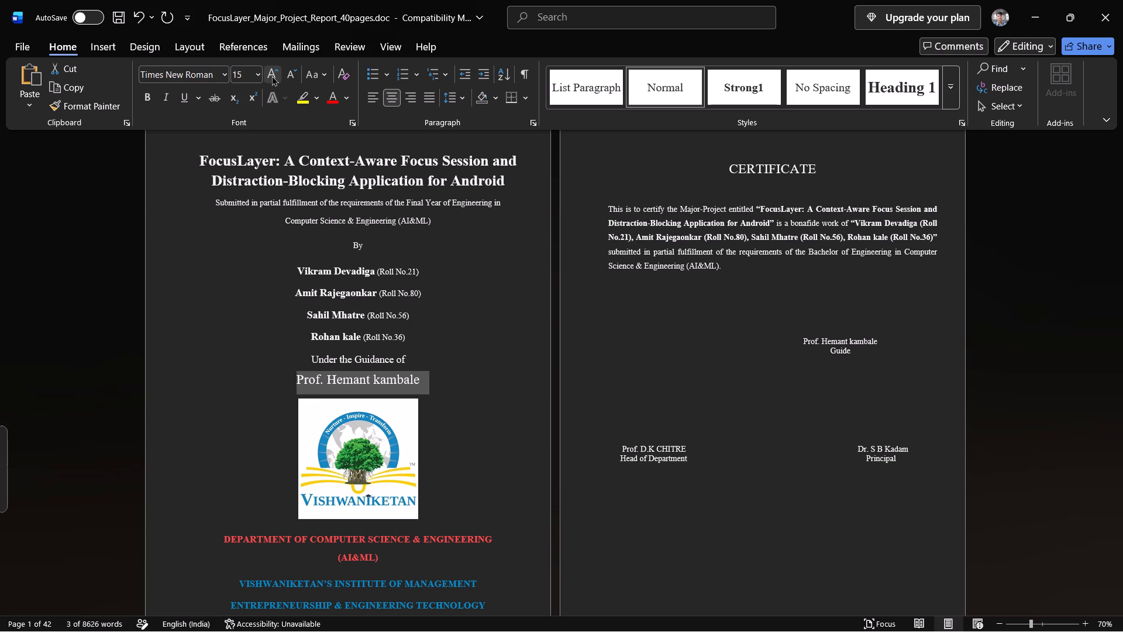
click(144, 98)
click(479, 342)
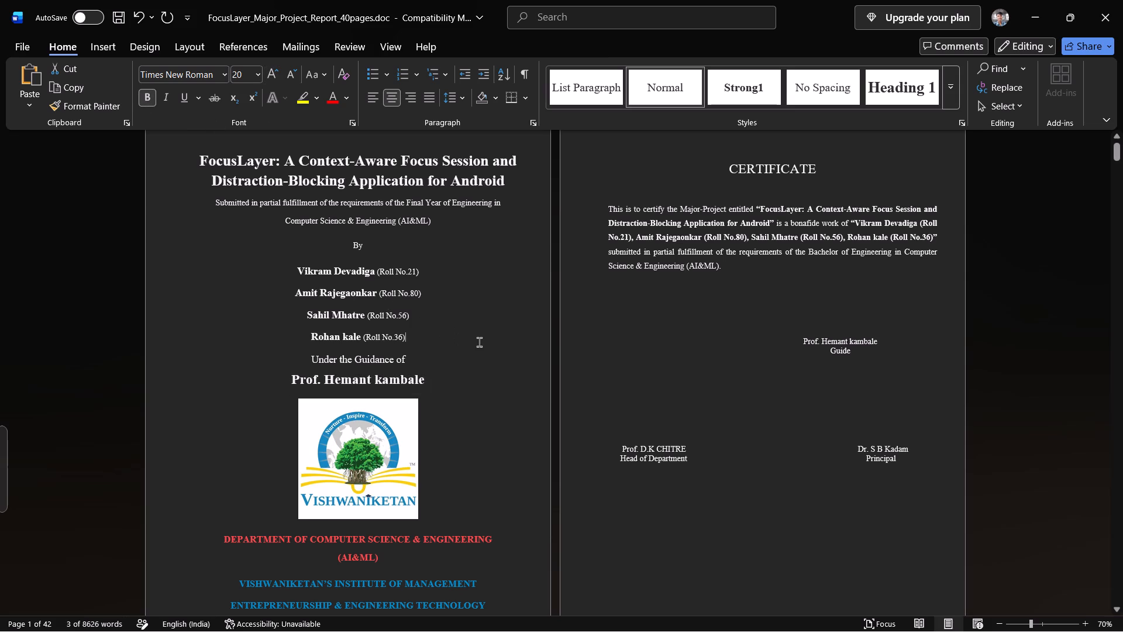
Move the Head of Department and Principal signature table lower on the Certificate page.
scroll(479, 342, down, 14)
scroll(479, 342, up, 14)
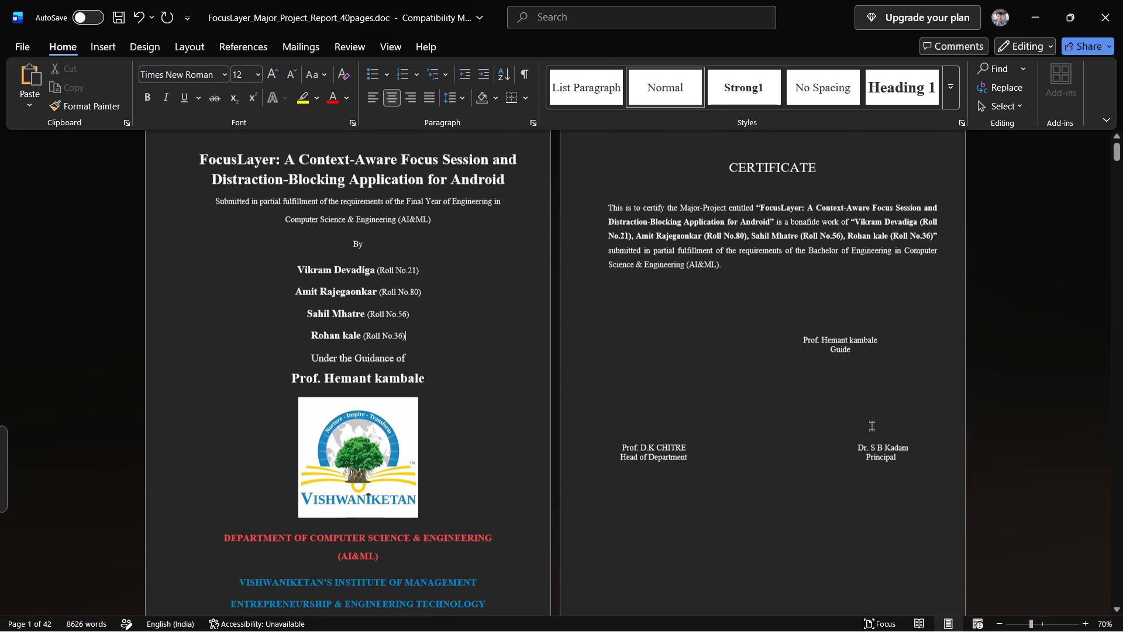
click(871, 434)
click(894, 463)
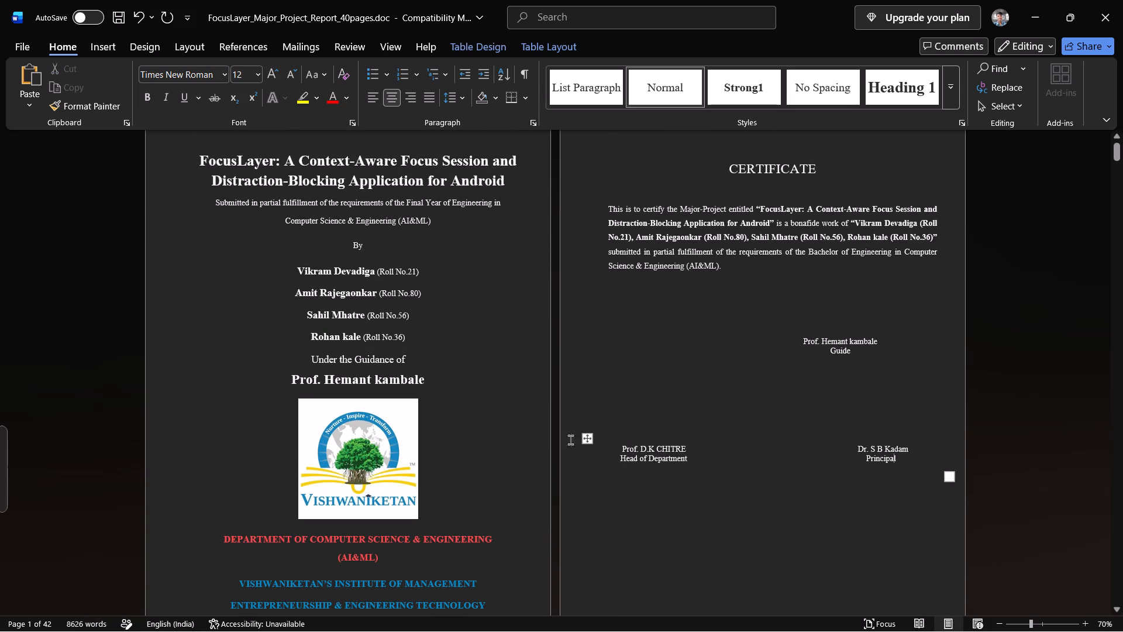
scroll(603, 449, down, 10)
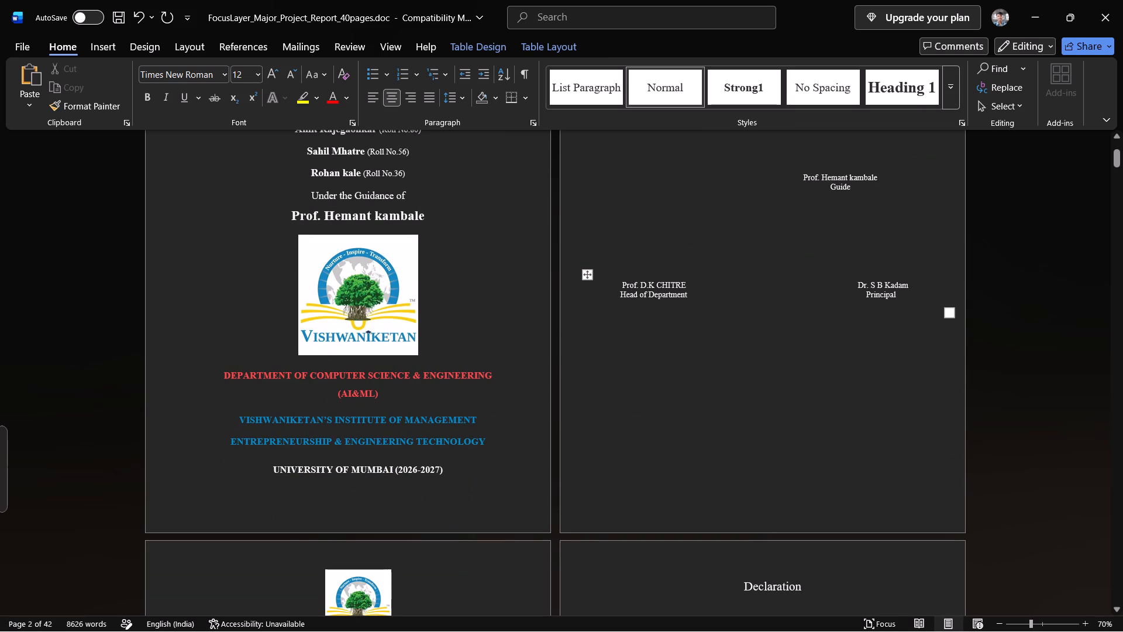
drag(590, 274, 587, 416)
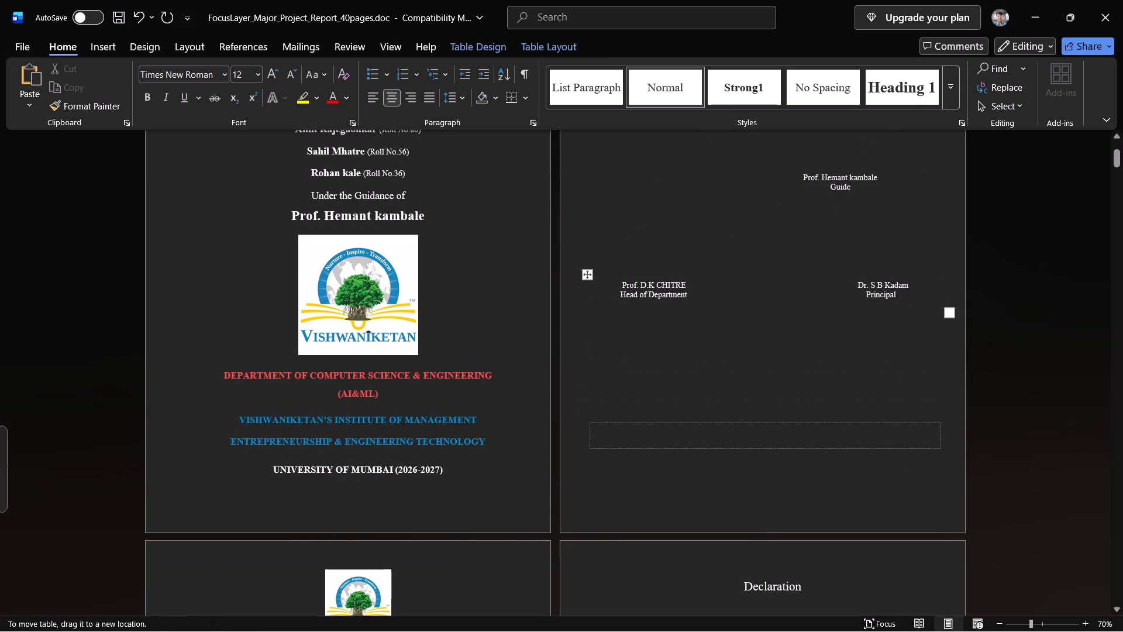
drag(587, 416, 587, 417)
drag(601, 300, 581, 368)
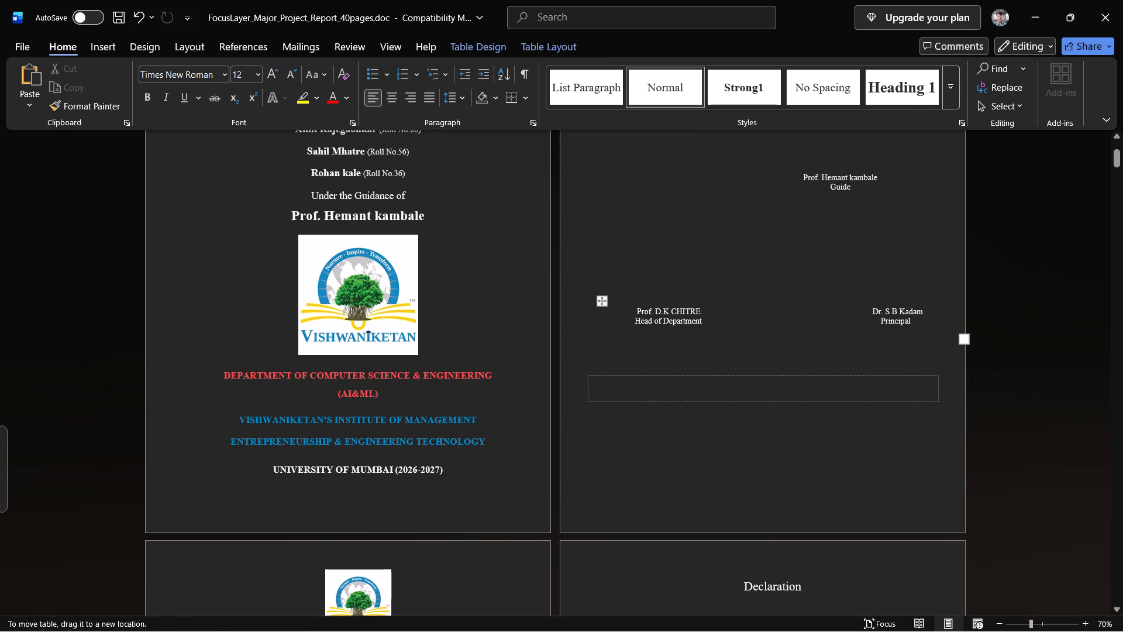
drag(581, 368, 581, 369)
drag(598, 366, 590, 370)
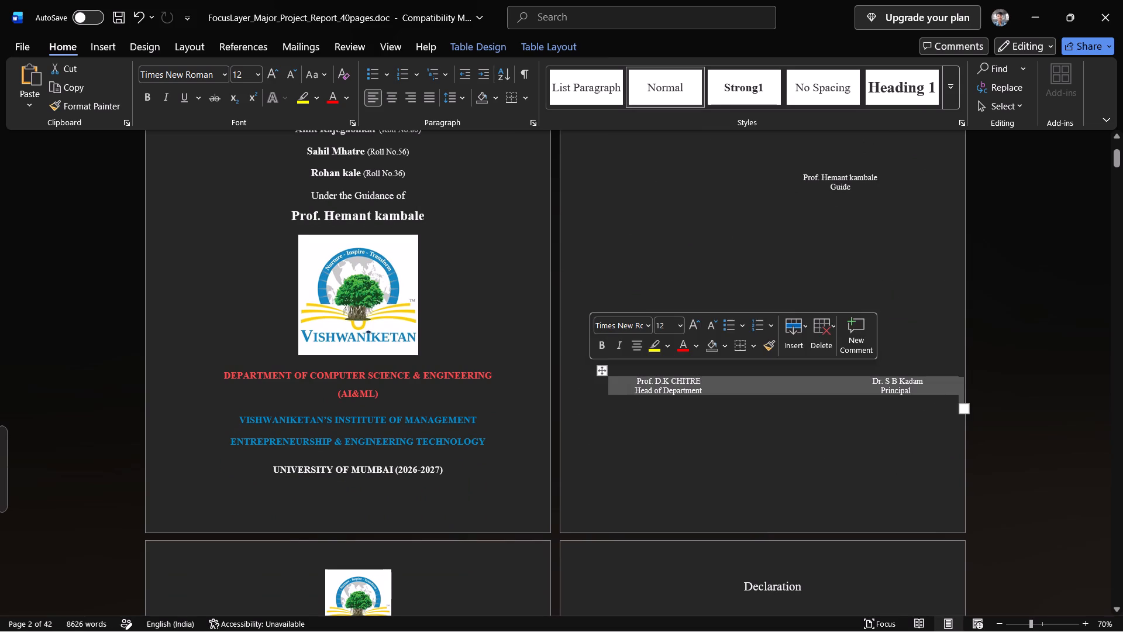
drag(600, 368, 590, 371)
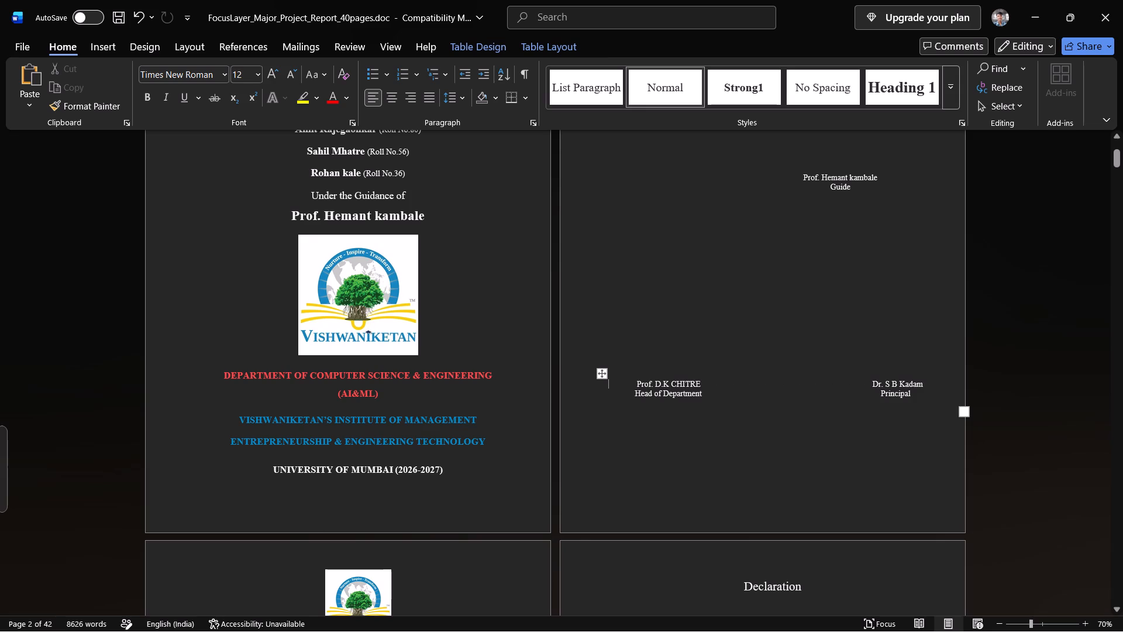
drag(599, 371, 580, 370)
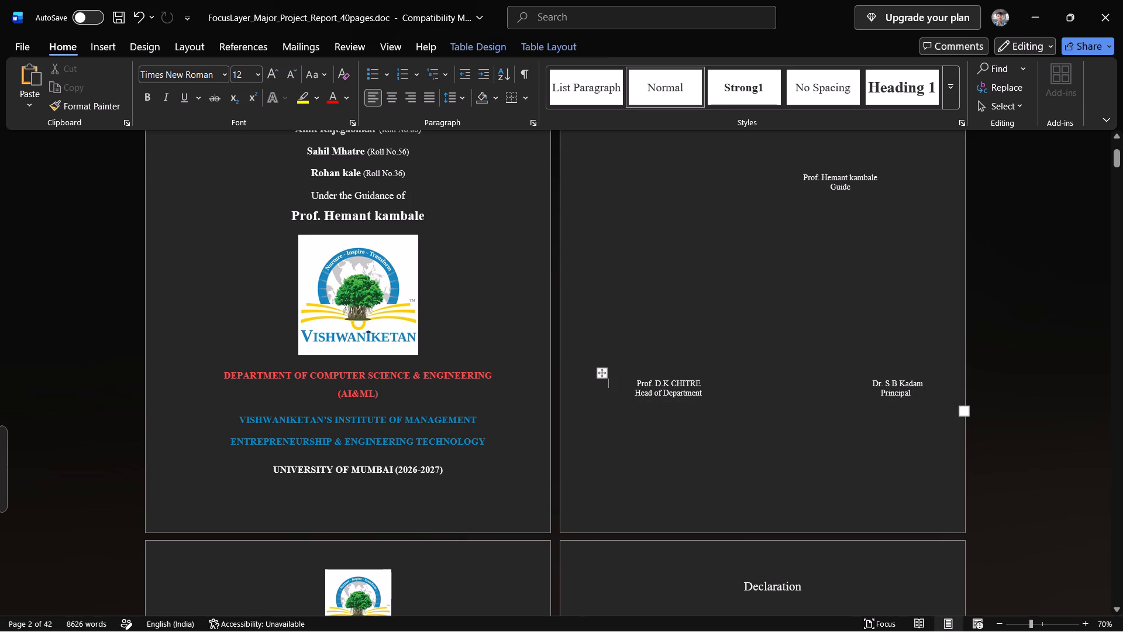
Delete the leading spaces before the Head of Department's name and title so both lines shift left together in the signature table.
key(Delete)
key(Delete)
key(Delete)
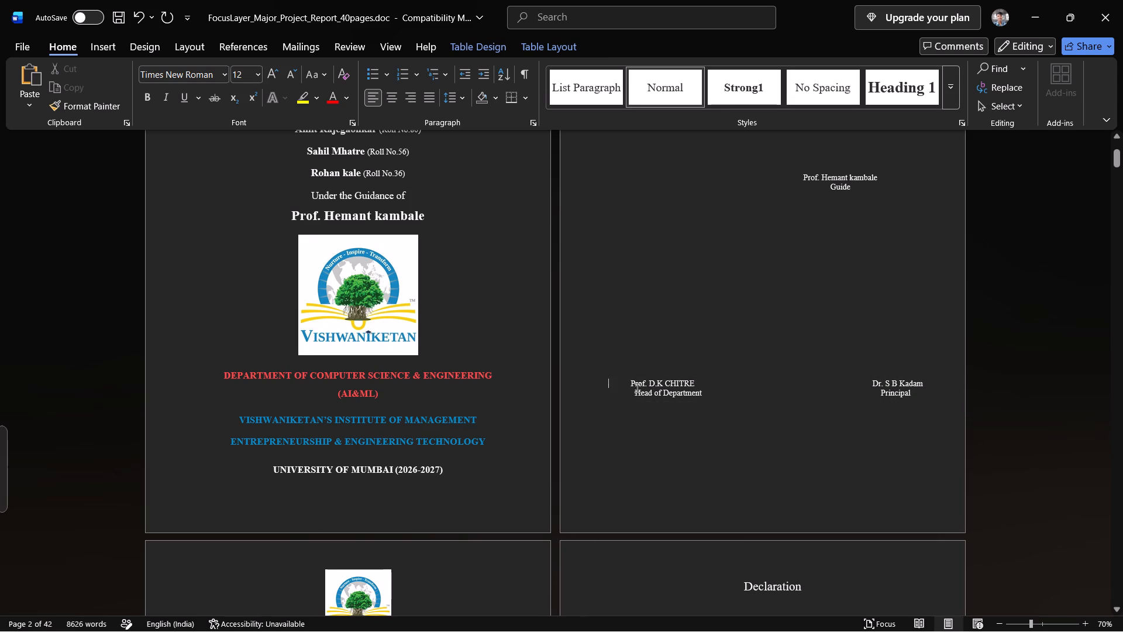
key(Delete)
key(Delete)
key(Delete)
key(Delete)
key(Delete)
click(632, 391)
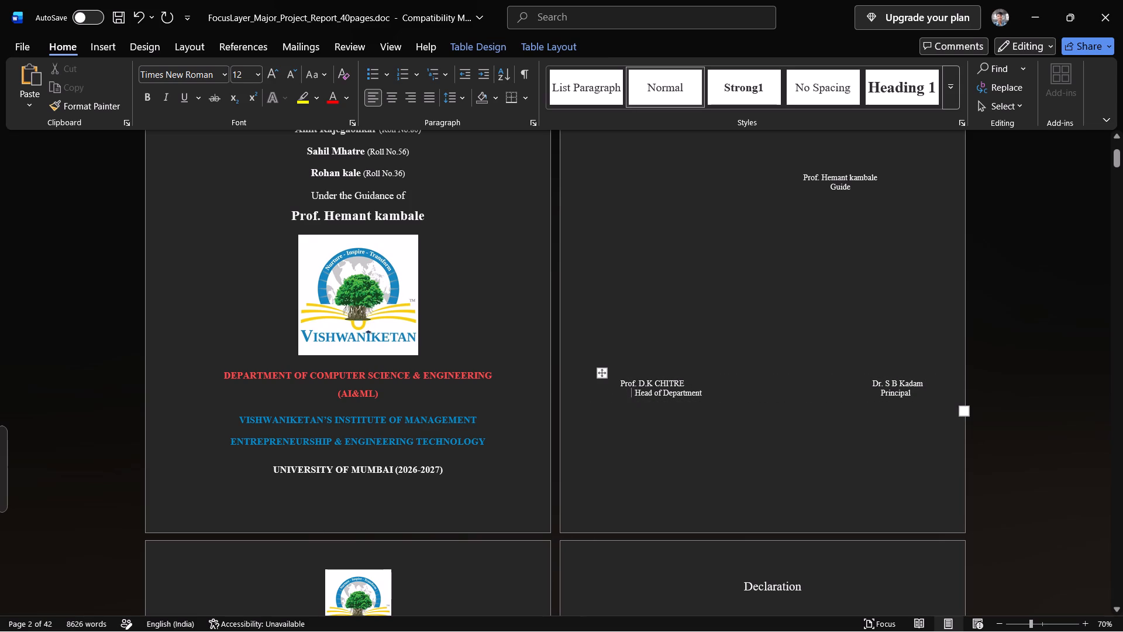
key(BackSpace)
key(BackSpace)
key(BackSpace)
key(BackSpace)
key(BackSpace)
key(BackSpace)
key(BackSpace)
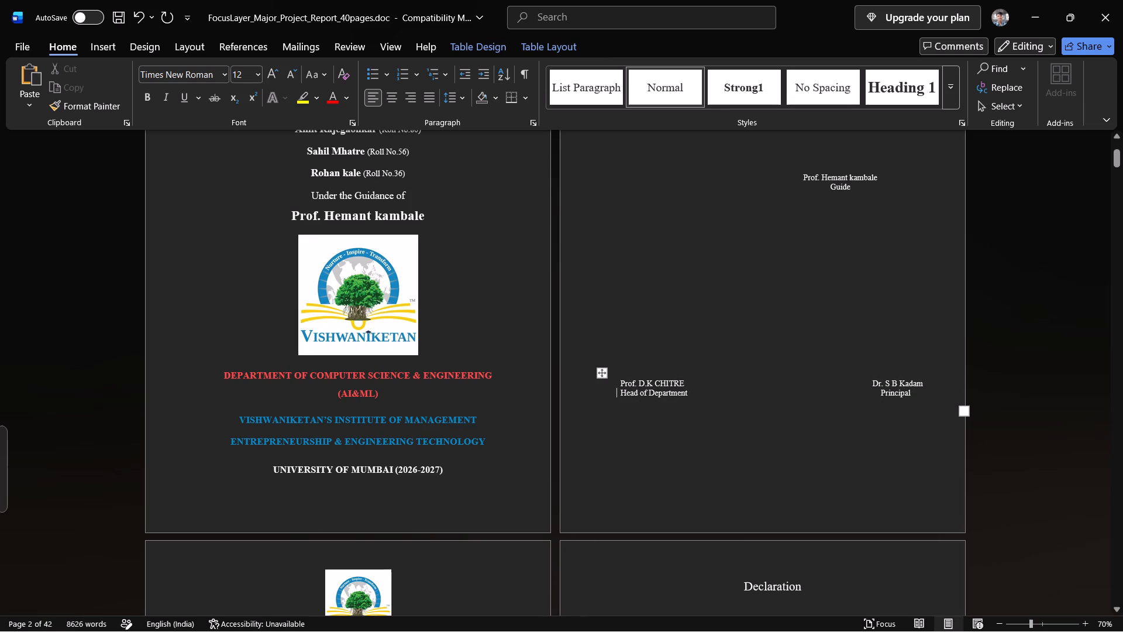
Move the guide's signature table lower on the Certificate page, towards the Head of Department and Principal signatures.
scroll(753, 407, up, 7)
click(807, 303)
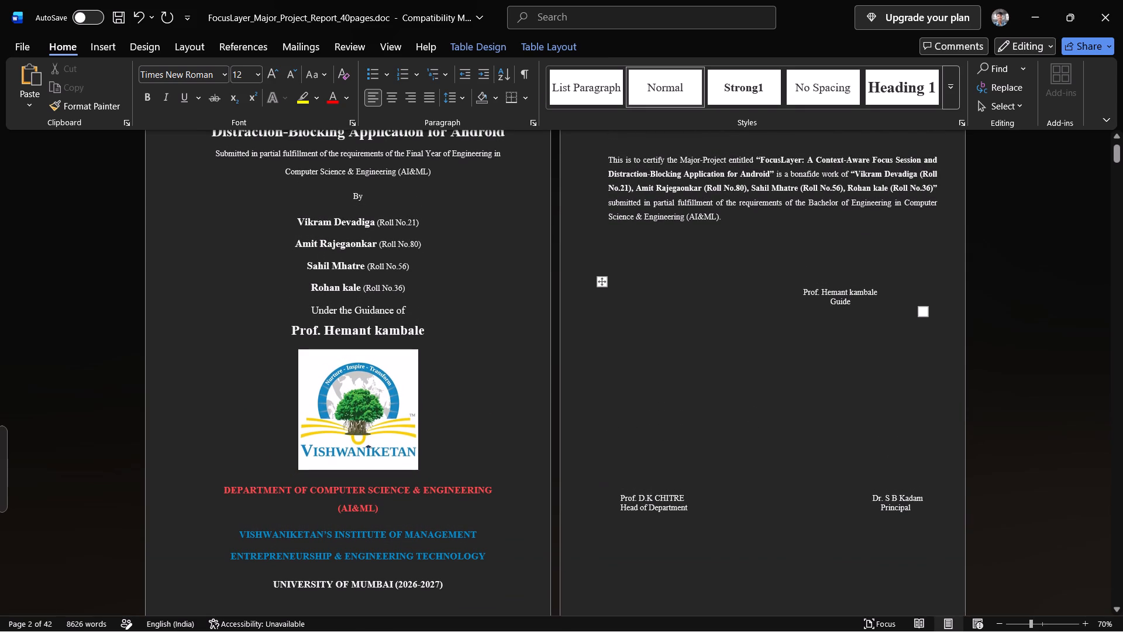
drag(604, 281, 598, 340)
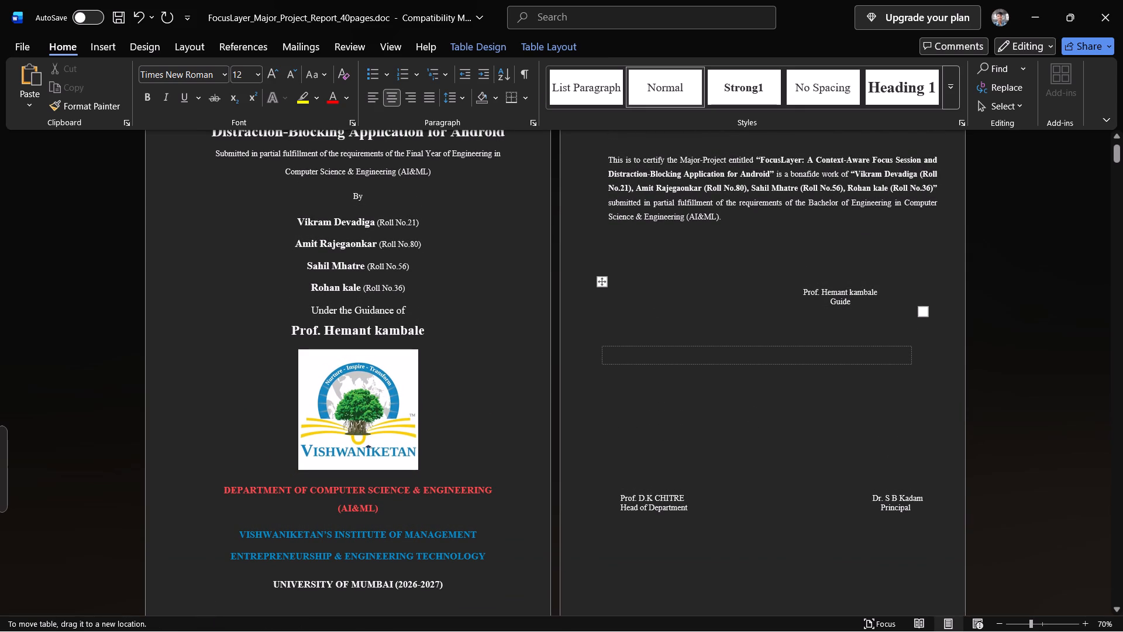
drag(598, 340, 604, 364)
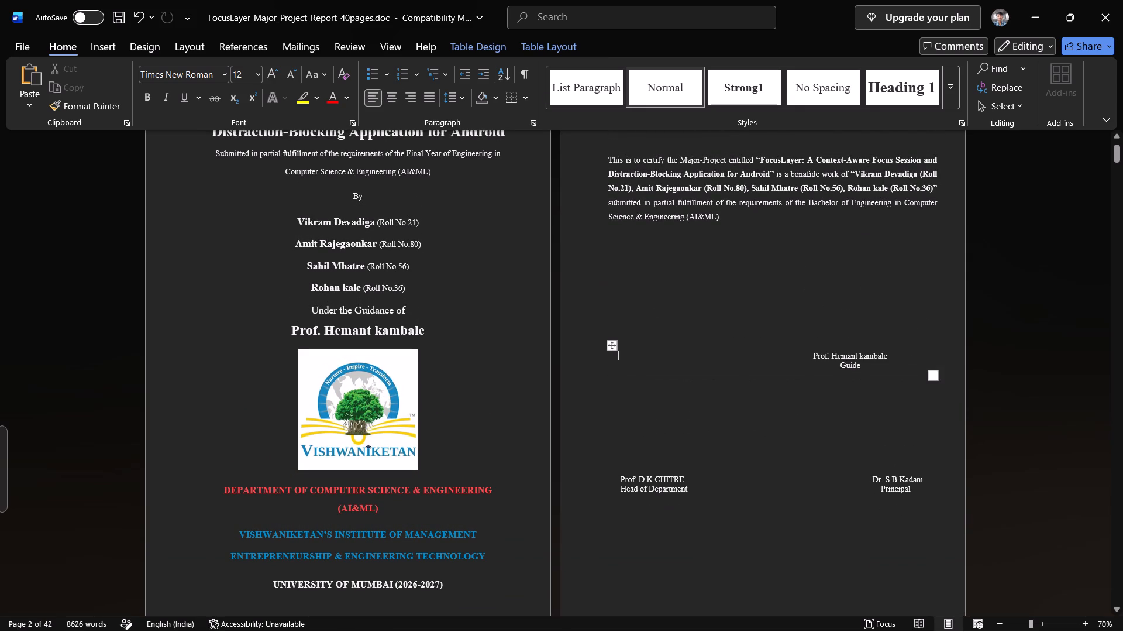
Indent the guide's name on the Certificate page with leading spaces to shift it towards the right margin.
click(812, 355)
key(space)
key(space)
key(space)
key(space)
key(space)
key(space)
key(space)
key(space)
key(space)
key(space)
key(space)
key(space)
key(space)
key(space)
key(space)
key(space)
key(space)
key(space)
key(space)
key(space)
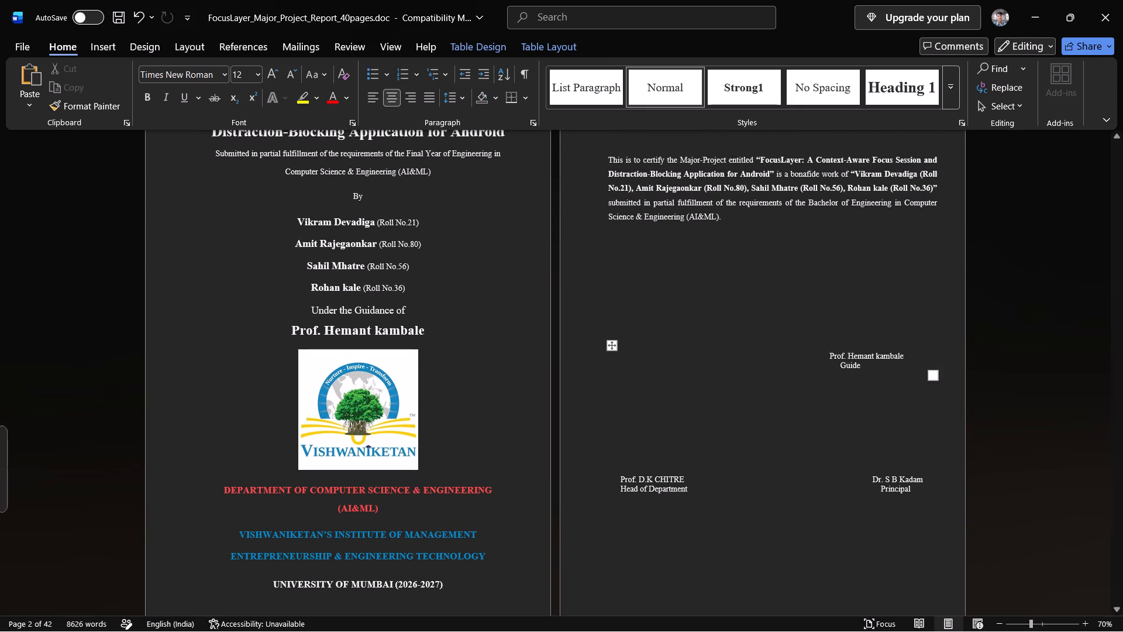
Indent the "Guide" title with leading spaces to shift it right beneath the guide's name on the Certificate page.
click(842, 365)
key(space)
key(space)
key(space)
key(space)
key(space)
key(space)
key(space)
key(space)
key(space)
key(space)
key(space)
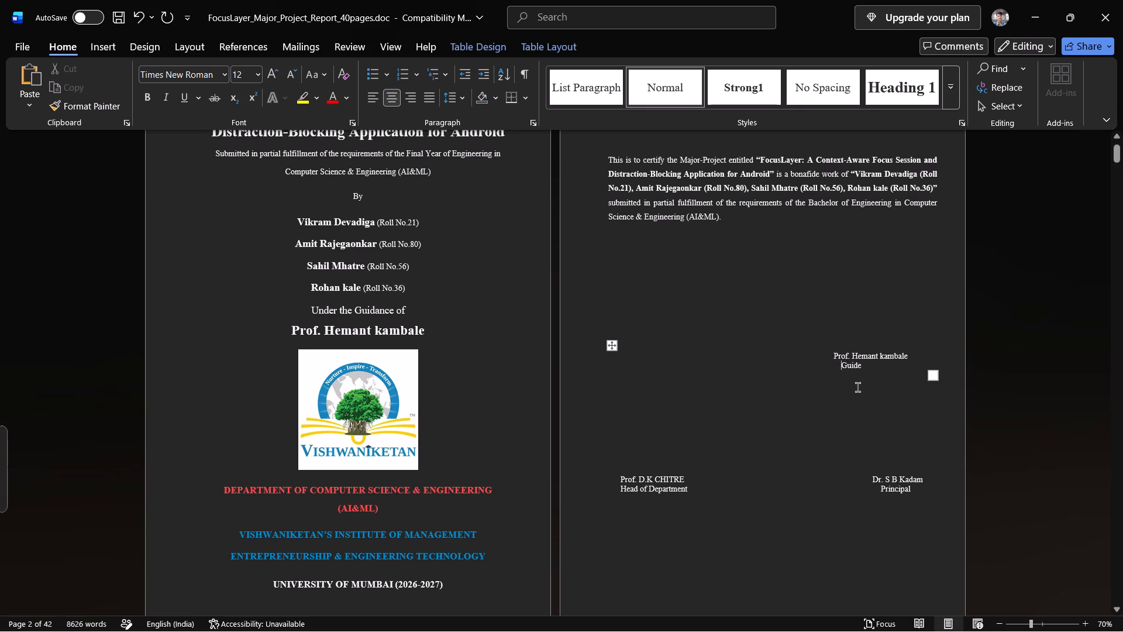
key(space)
key(space)
key(space)
key(space)
key(space)
key(space)
Add more leading spaces before the guide's name to bring it roughly above the Principal's signature block.
click(831, 351)
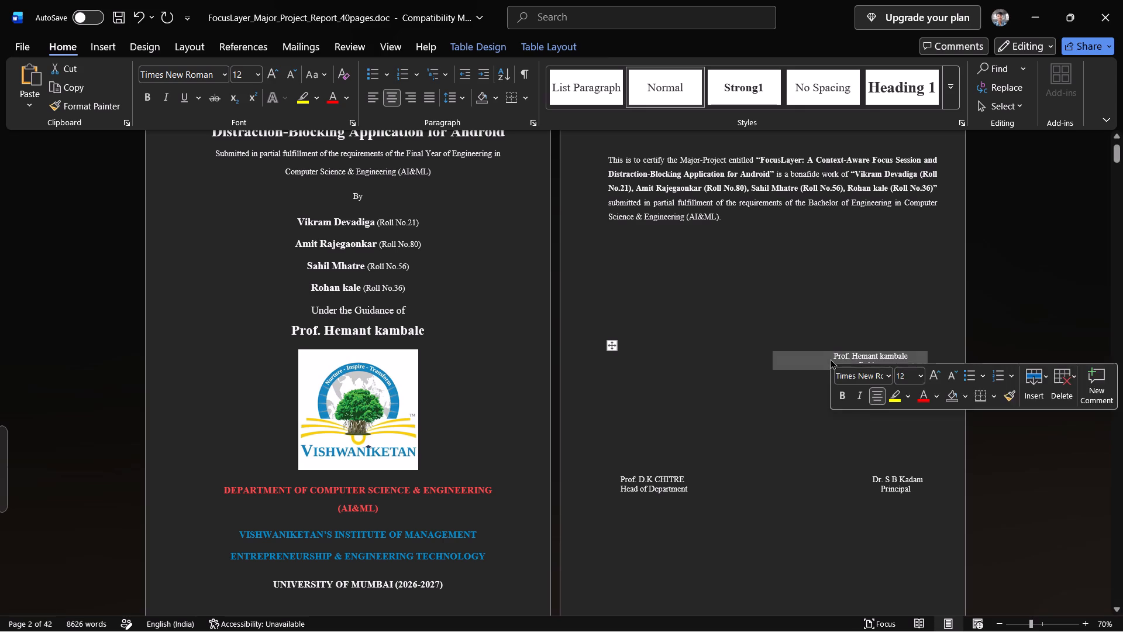
click(832, 359)
click(835, 356)
key(space)
key(space)
key(space)
key(space)
key(space)
key(space)
key(space)
key(space)
key(space)
key(space)
key(space)
key(space)
key(space)
key(space)
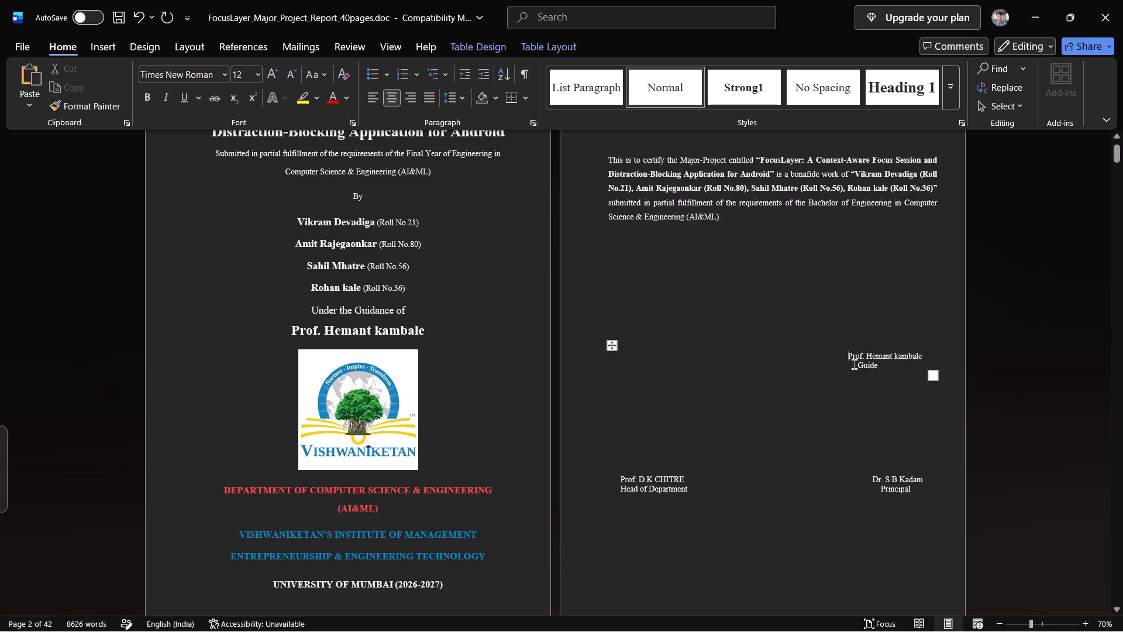
Add more leading spaces before the "Guide" title to centre it beneath the guide's name.
click(854, 365)
click(857, 367)
key(space)
key(space)
key(space)
key(space)
key(space)
key(space)
key(space)
key(space)
key(space)
key(space)
key(space)
key(space)
key(space)
key(space)
scroll(804, 377, up, 2)
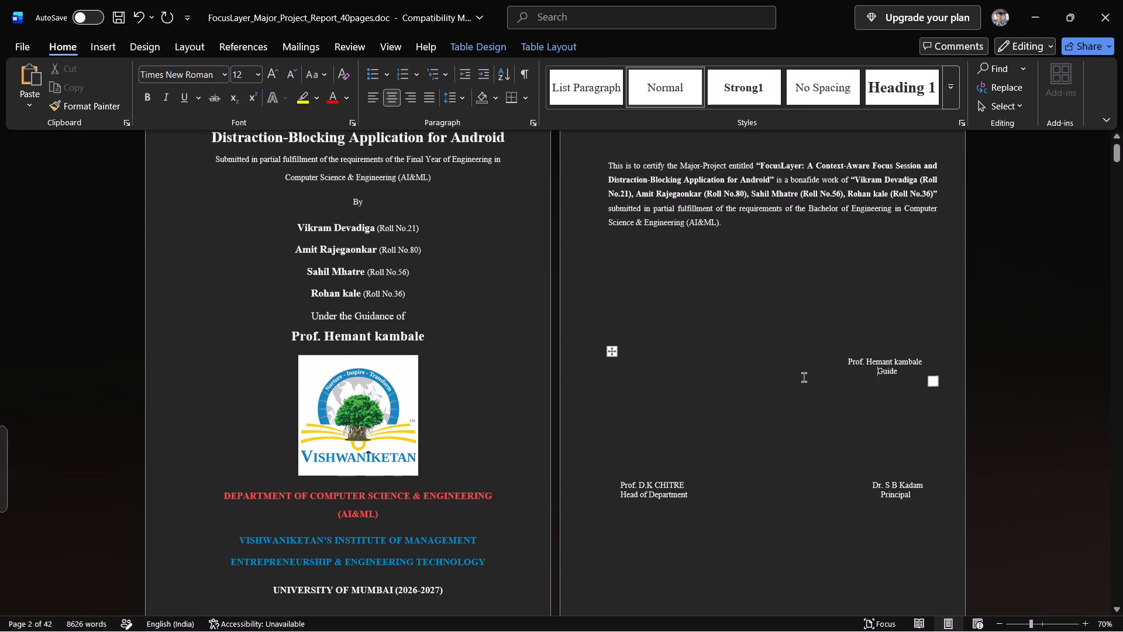
Look through the report from the title and Certificate pages to Chapter 1, examining page layout and running headers.
scroll(804, 377, up, 17)
scroll(800, 363, down, 20)
scroll(800, 363, down, 4)
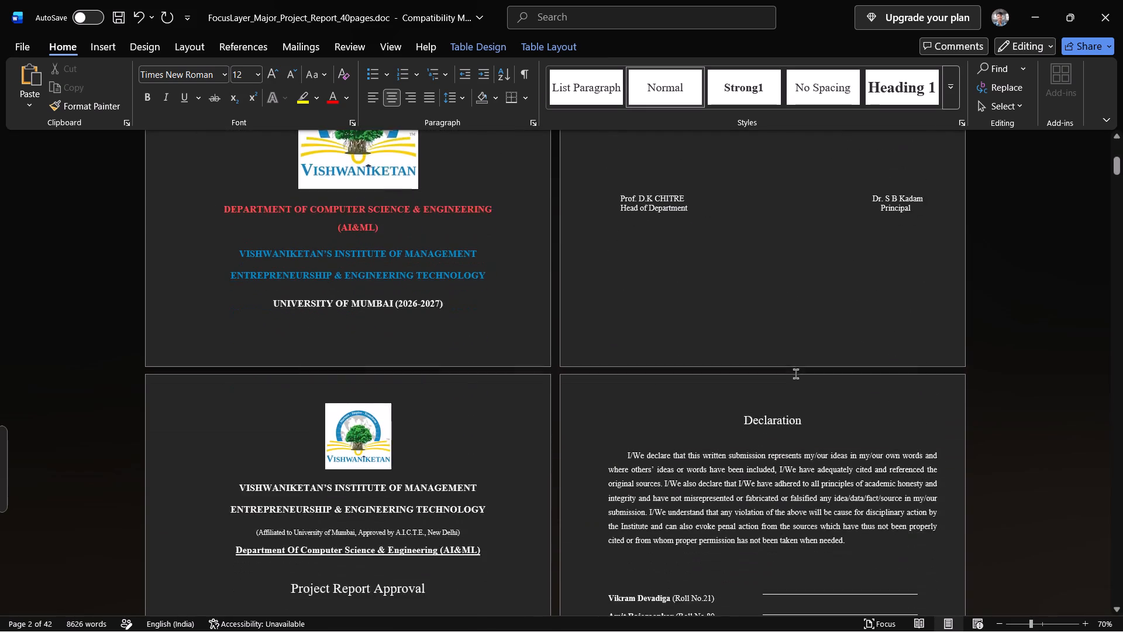
scroll(795, 366, down, 3)
scroll(795, 366, up, 4)
scroll(795, 366, down, 5)
scroll(795, 365, up, 2)
scroll(795, 365, down, 1)
scroll(733, 379, down, 10)
scroll(733, 379, up, 1)
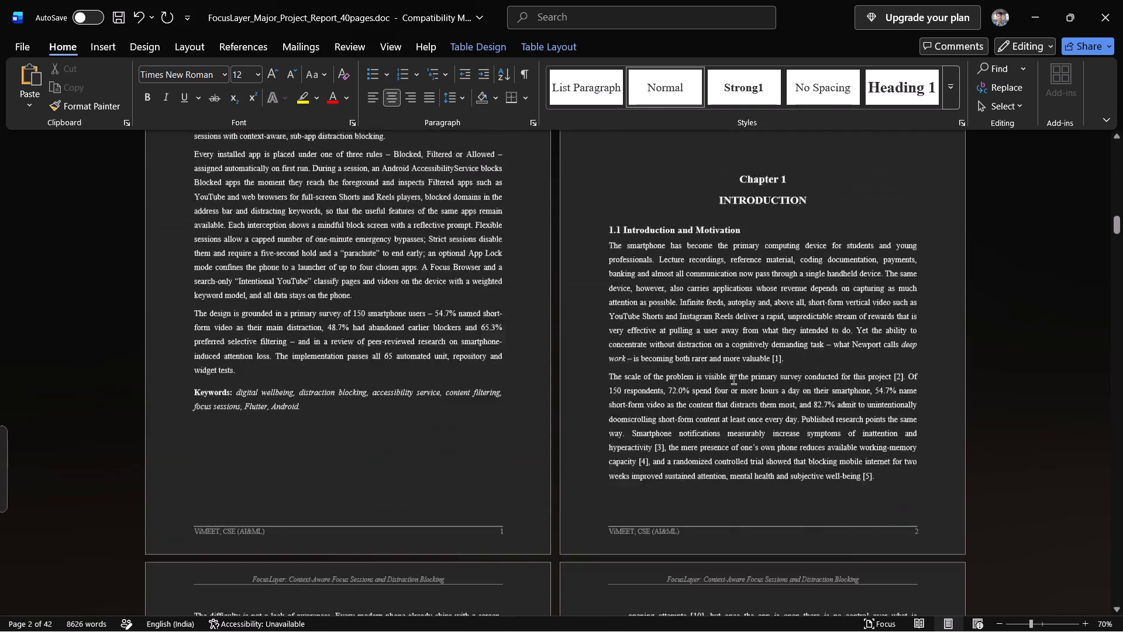
scroll(733, 379, up, 1)
scroll(733, 379, down, 1)
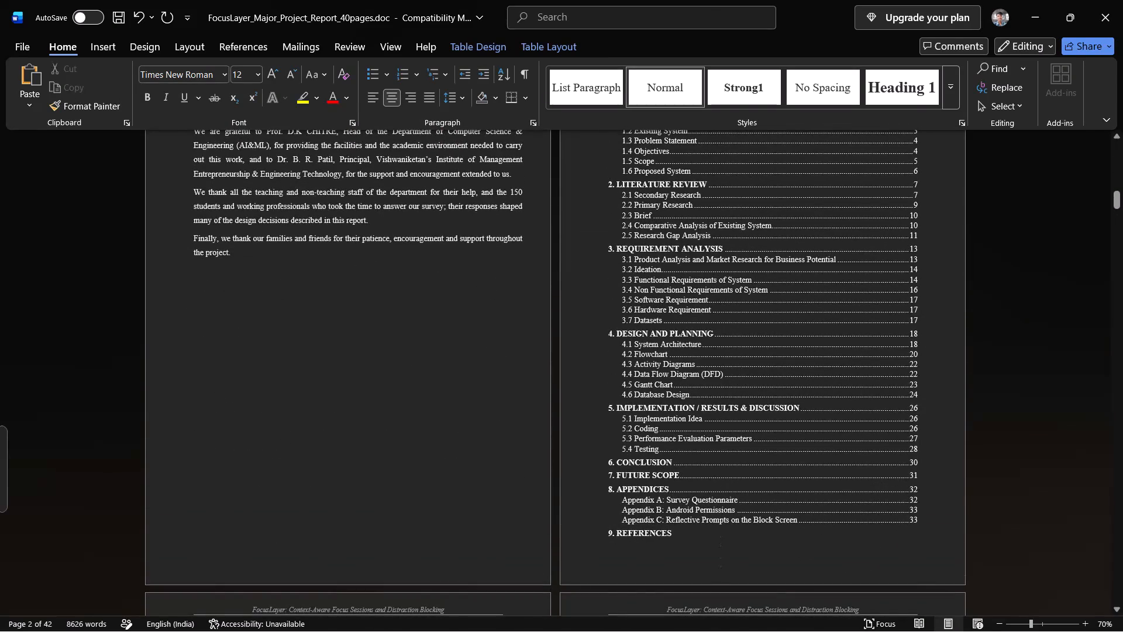
Add a blank line above the running header text on the Abstract page's section 2 header, and leave header editing.
click(708, 602)
double_click(707, 606)
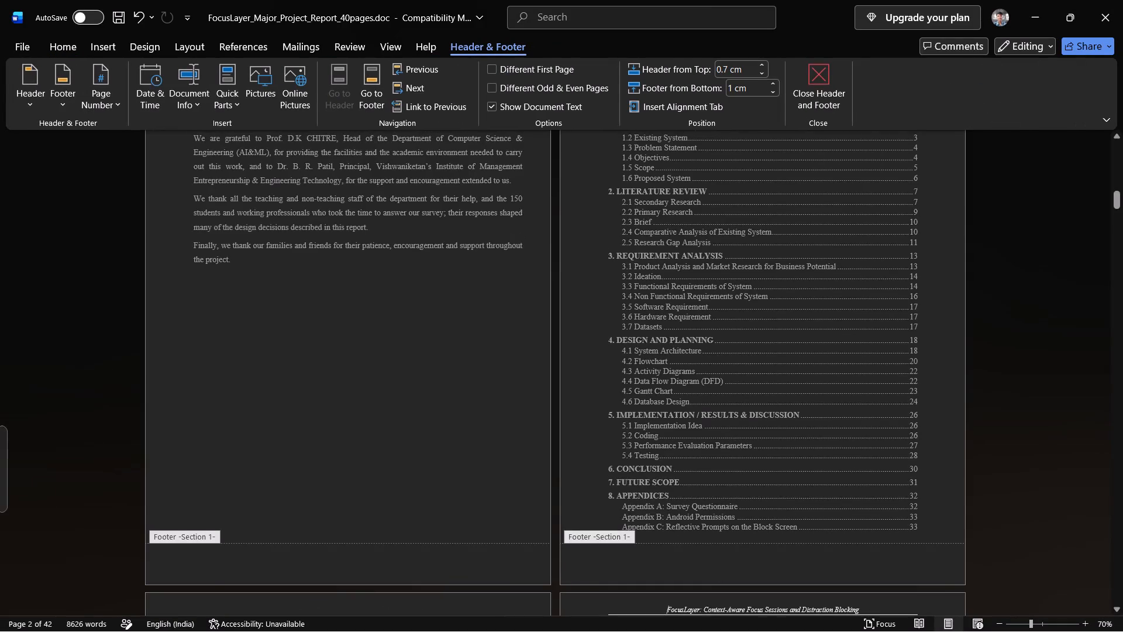
scroll(612, 543, down, 6)
click(669, 511)
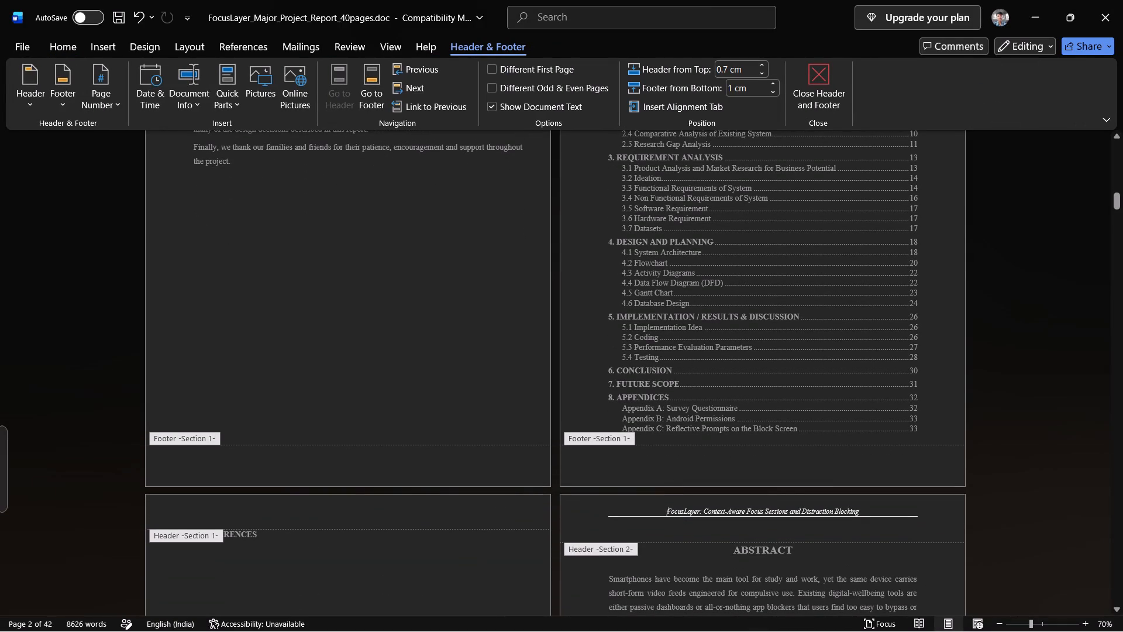
key(Return)
scroll(789, 509, down, 20)
scroll(789, 509, down, 4)
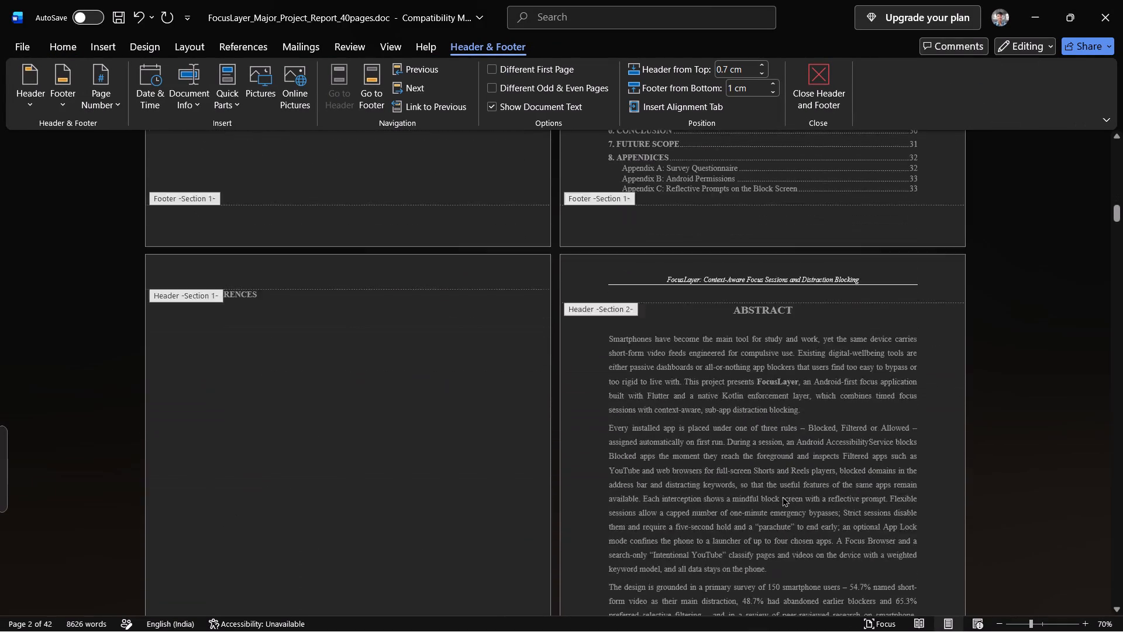
scroll(782, 496, down, 14)
click(1052, 435)
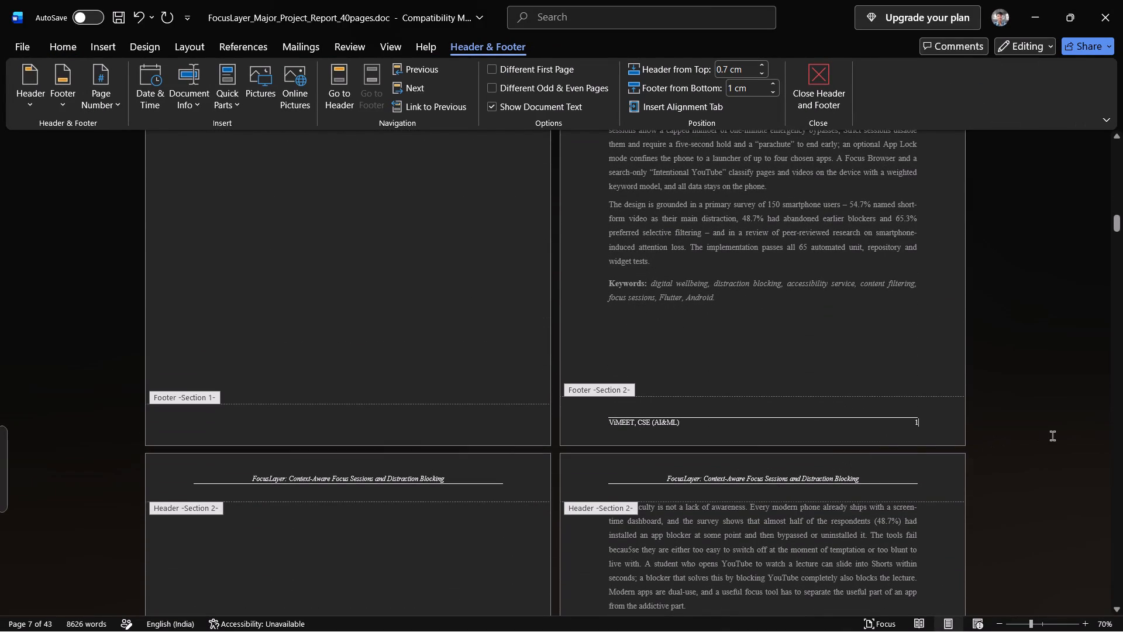
key(Escape)
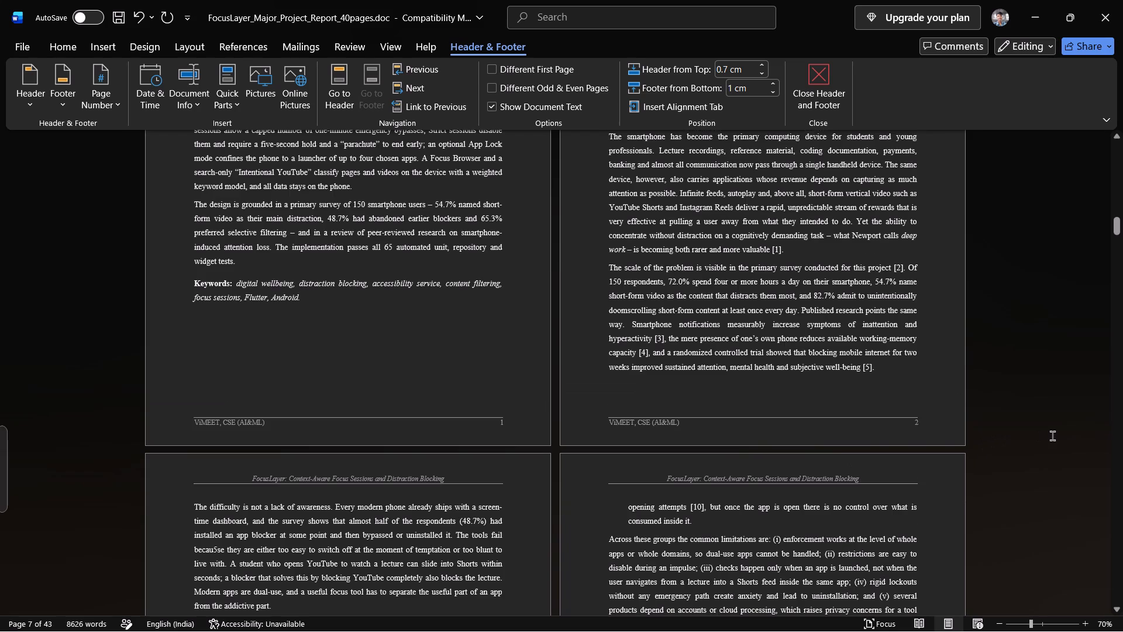
click(158, 46)
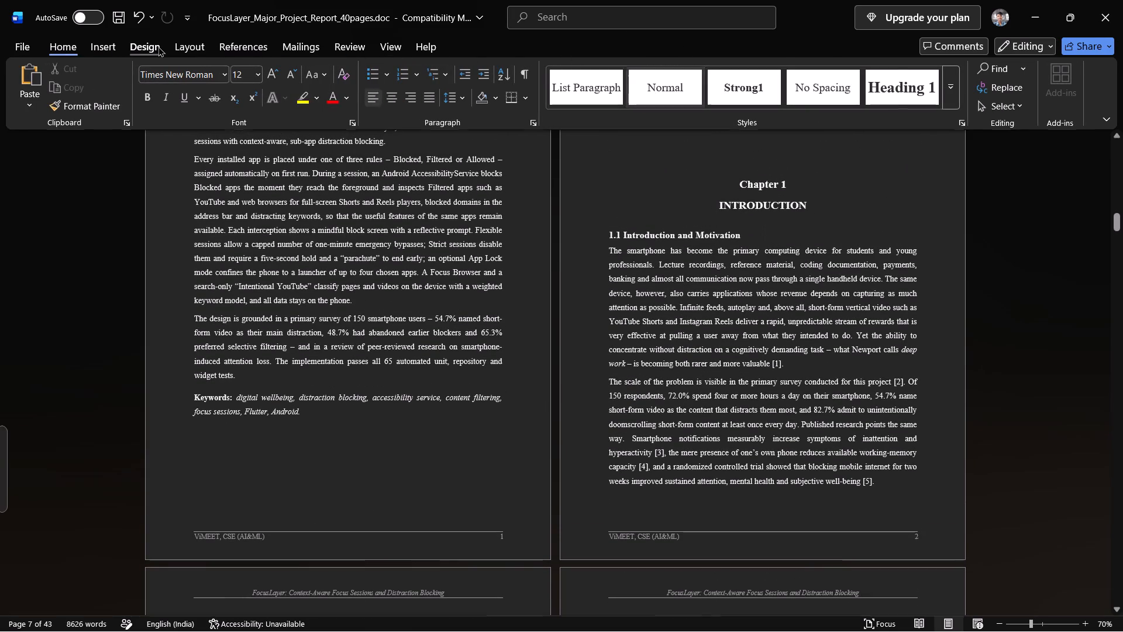